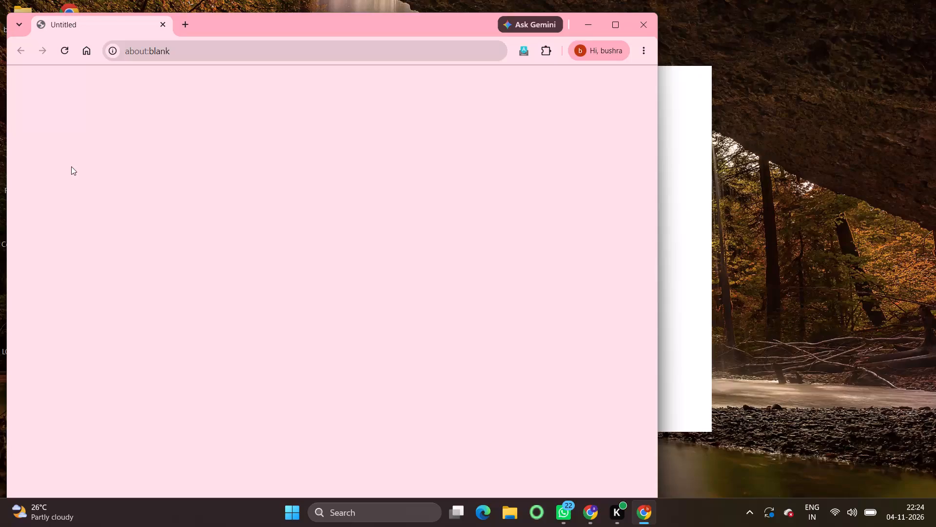
Maximize the browser window, search Google for canva in a new tab, and open the Canva India website.
left_click(617, 24)
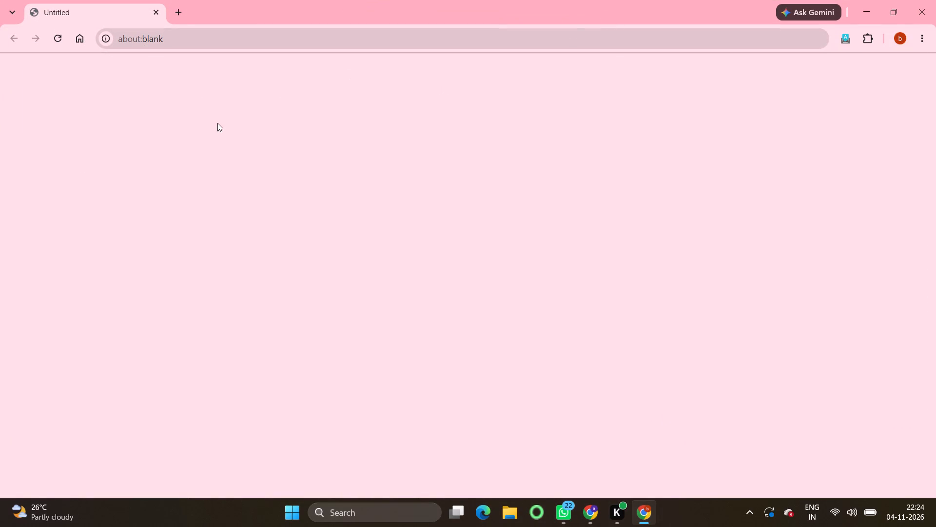
left_click(178, 13)
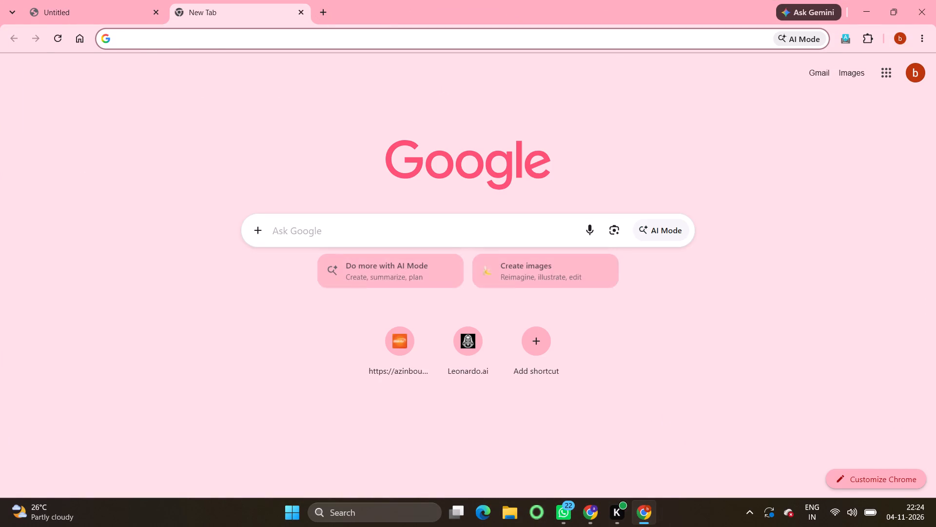
left_click(134, 41)
left_click(138, 91)
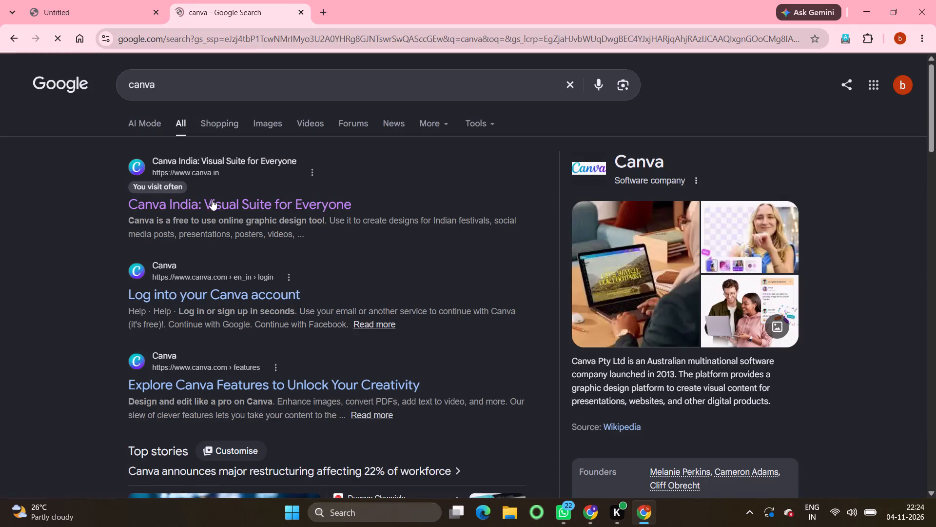
left_click(179, 206)
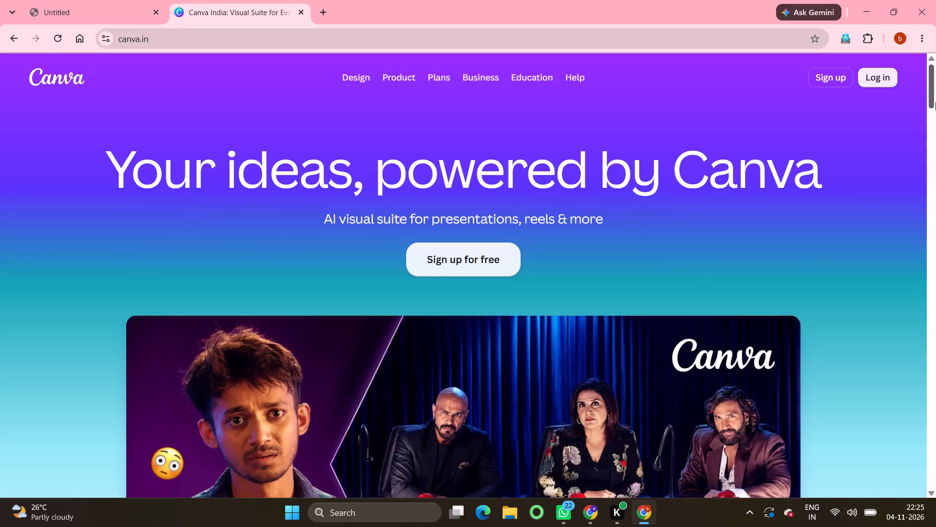
Dismiss the Google sign-in prompt and log in to Canva.
left_click(816, 122)
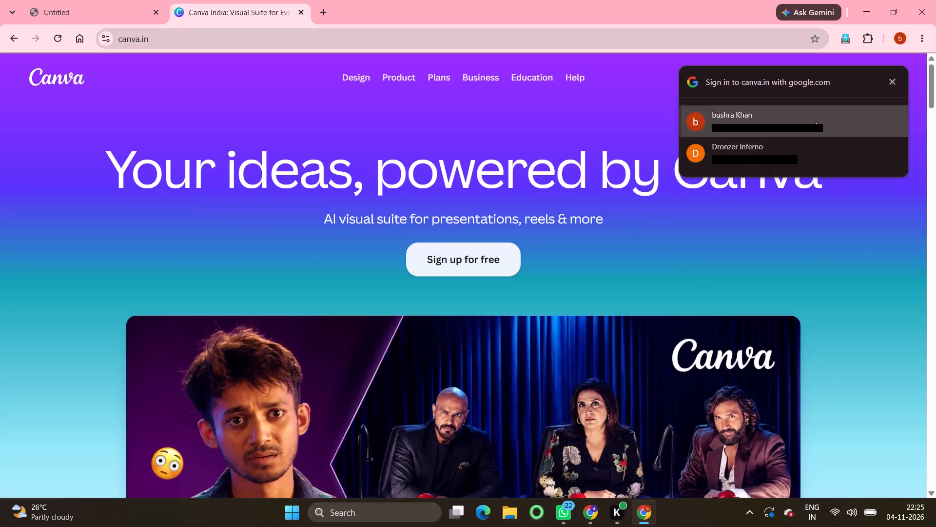
left_click(894, 81)
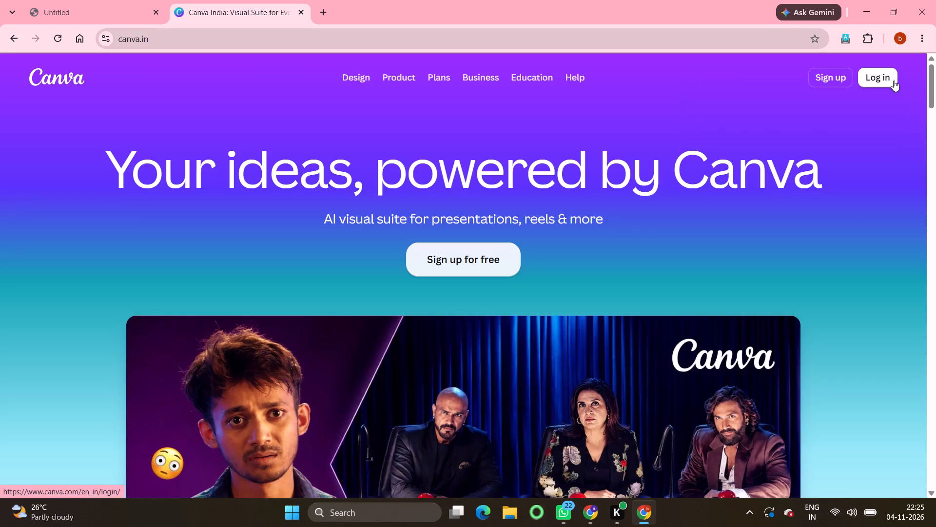
left_click(876, 78)
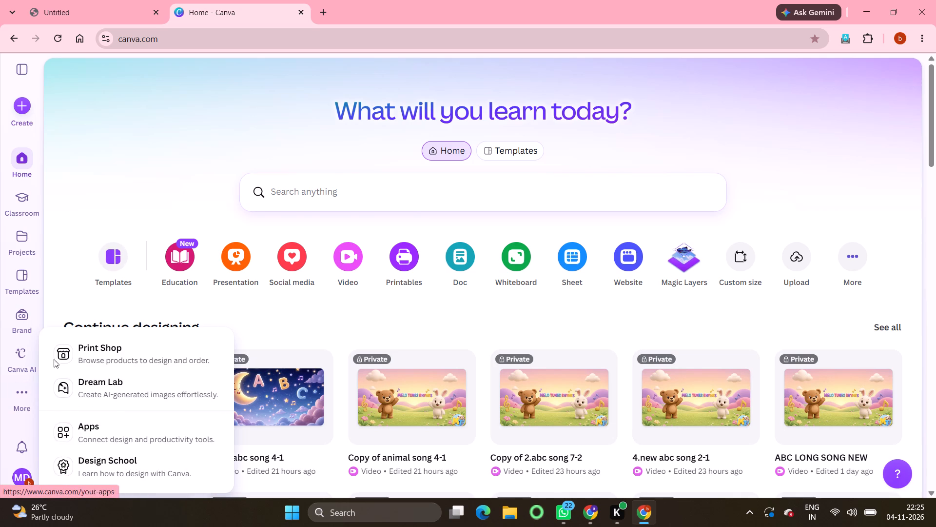
Open the recent video design "1.long abc song 4-1_5/11" for editing.
left_click(112, 407)
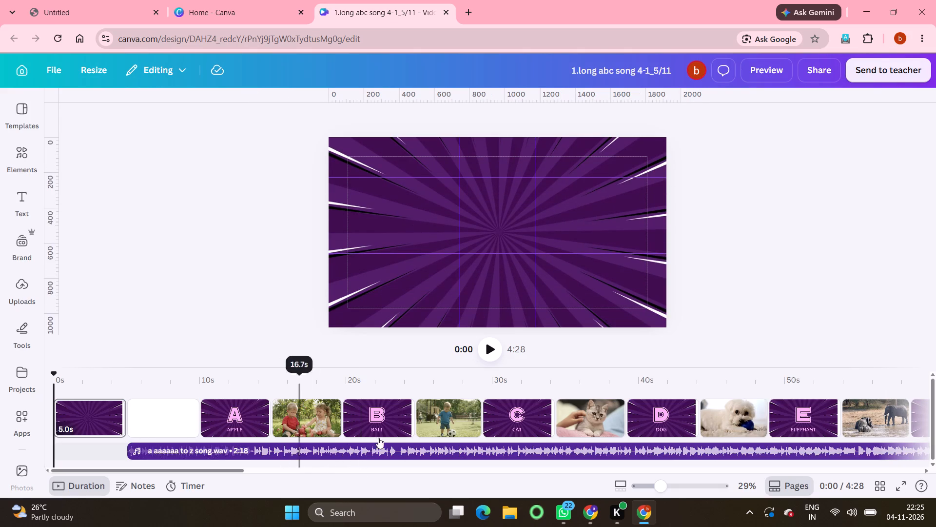
Look through the alphabet pages along the video timeline, from the opening page past the letter L page.
scroll(561, 416, "left", 6)
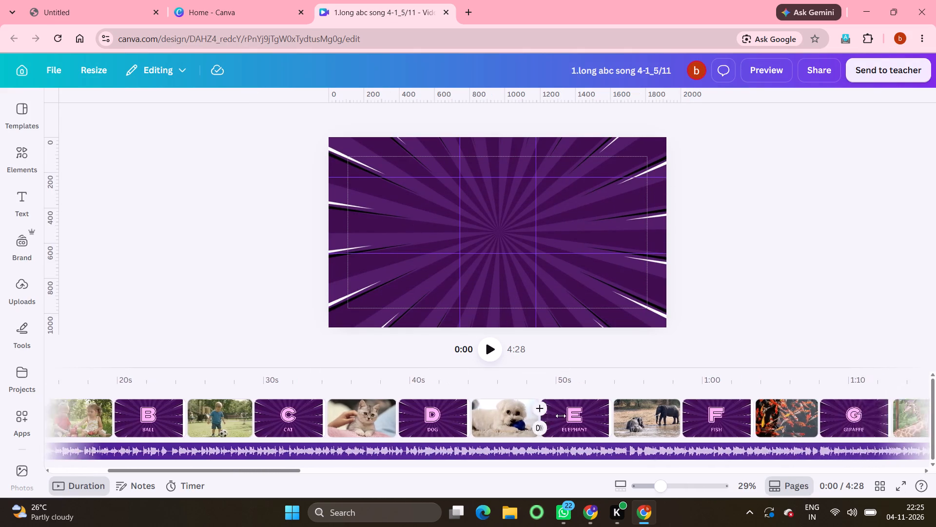
scroll(561, 416, "left", 3)
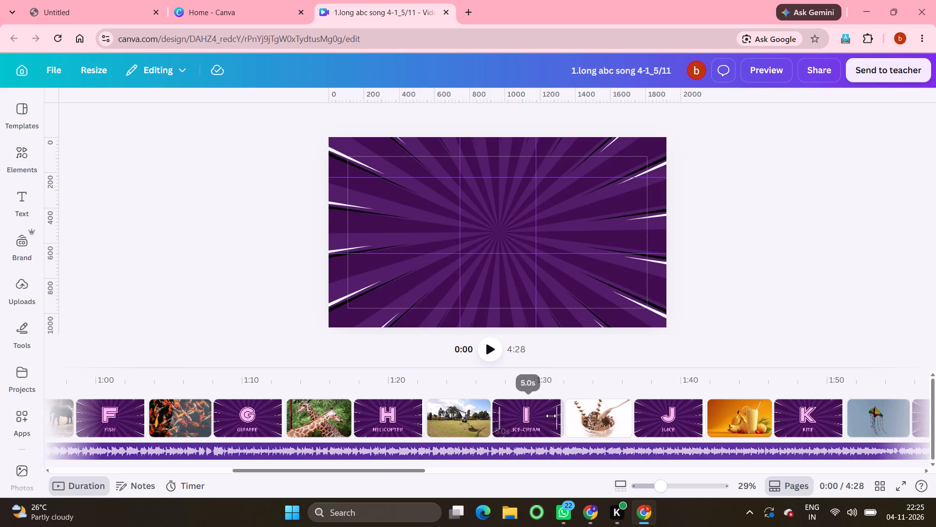
scroll(551, 416, "left", 4)
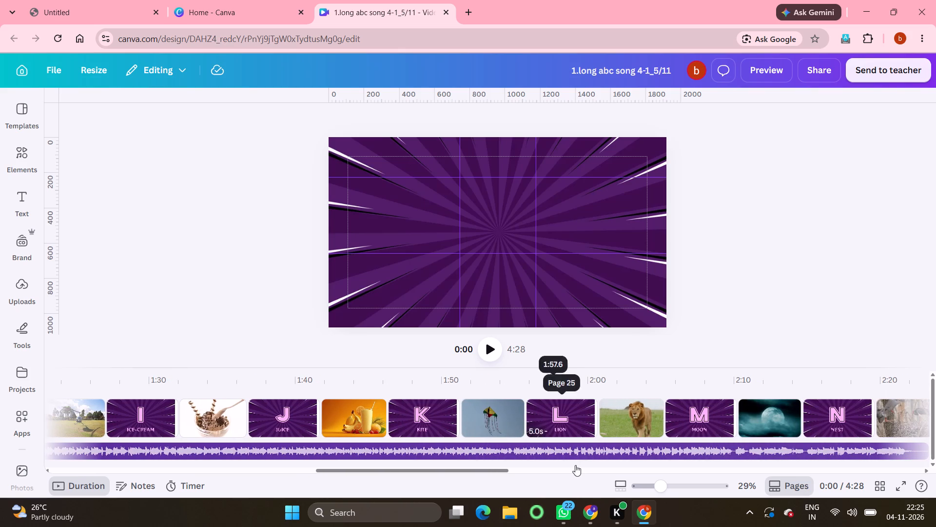
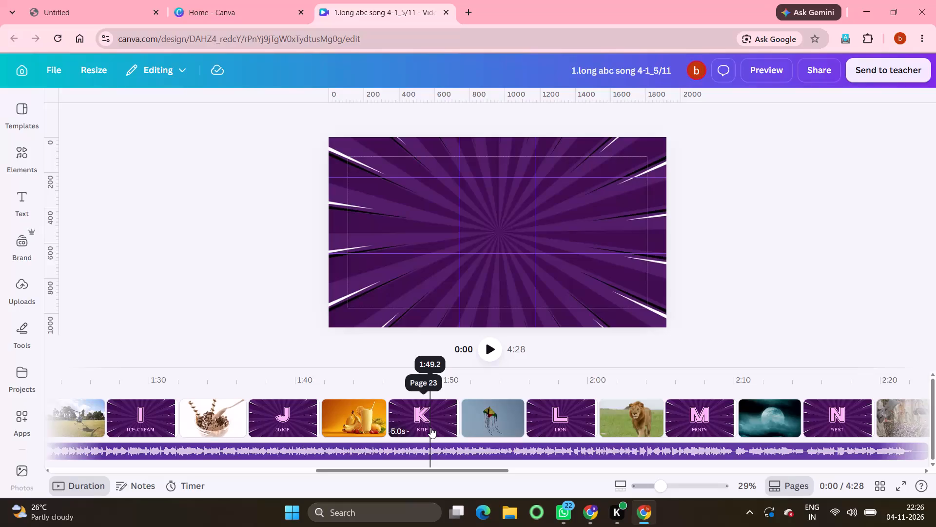
Replace the word HELICOPTER with HAT on the letter H page of the alphabet video.
scroll(430, 427, "right", 6)
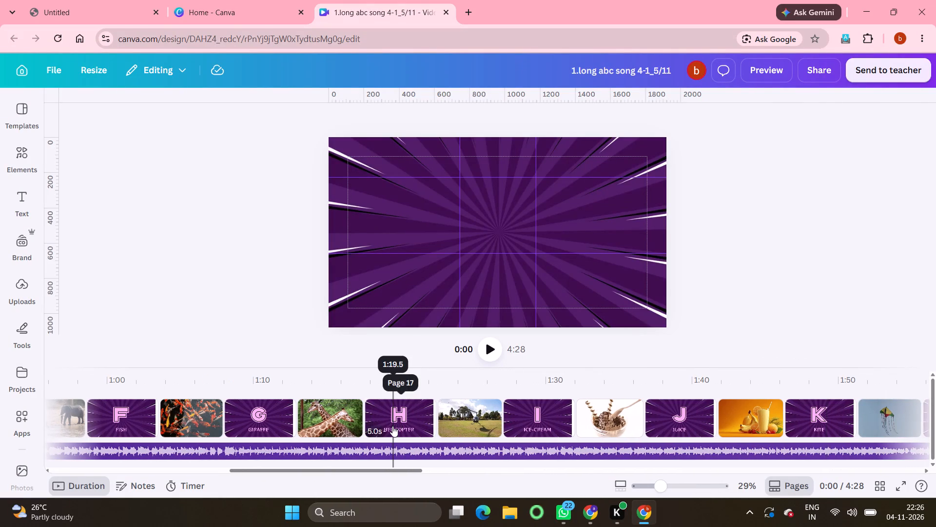
left_click(392, 426)
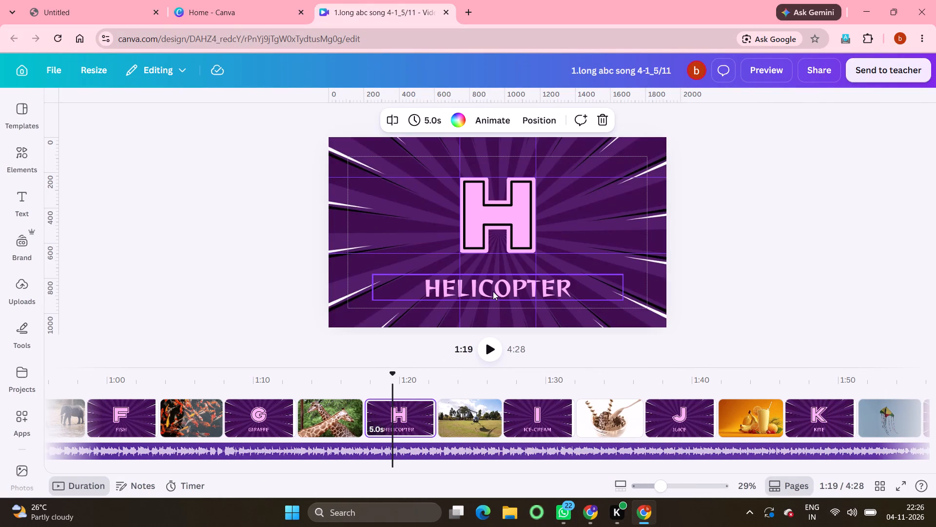
left_click(493, 291)
double_click(493, 291)
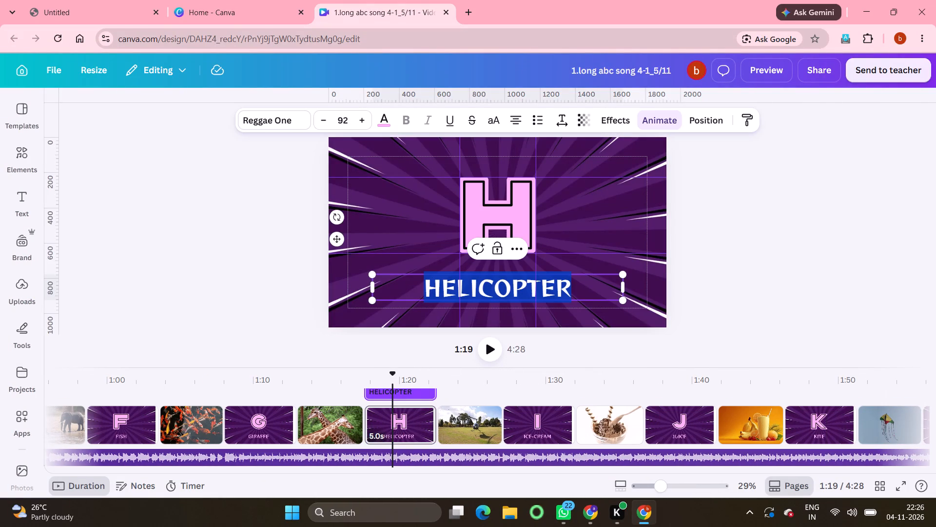
key("BackSpace")
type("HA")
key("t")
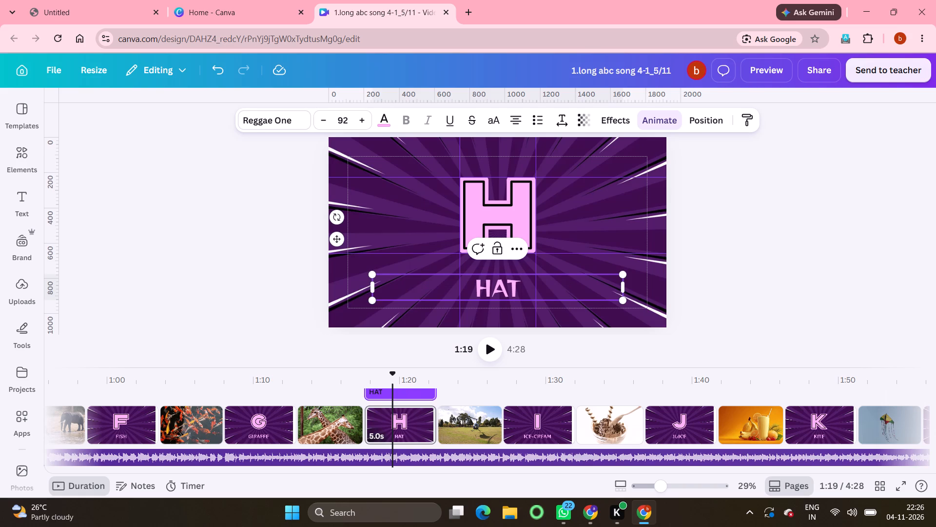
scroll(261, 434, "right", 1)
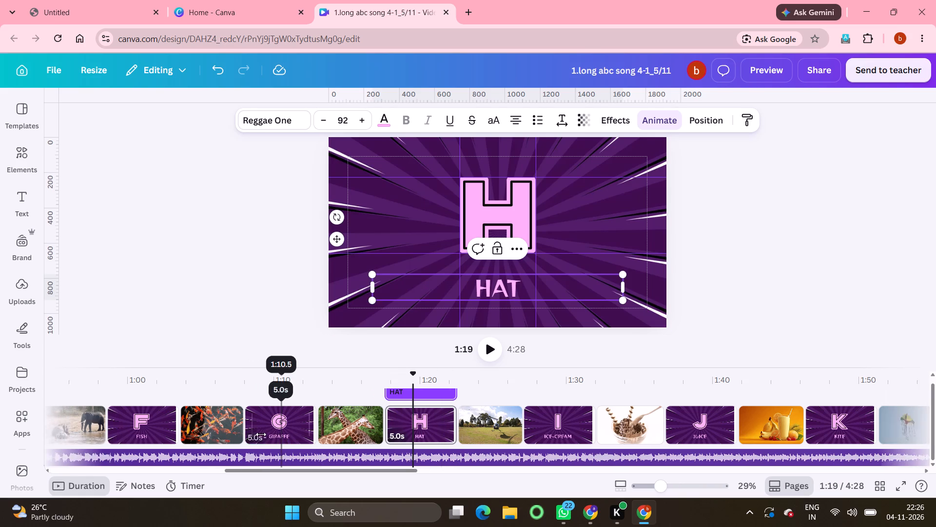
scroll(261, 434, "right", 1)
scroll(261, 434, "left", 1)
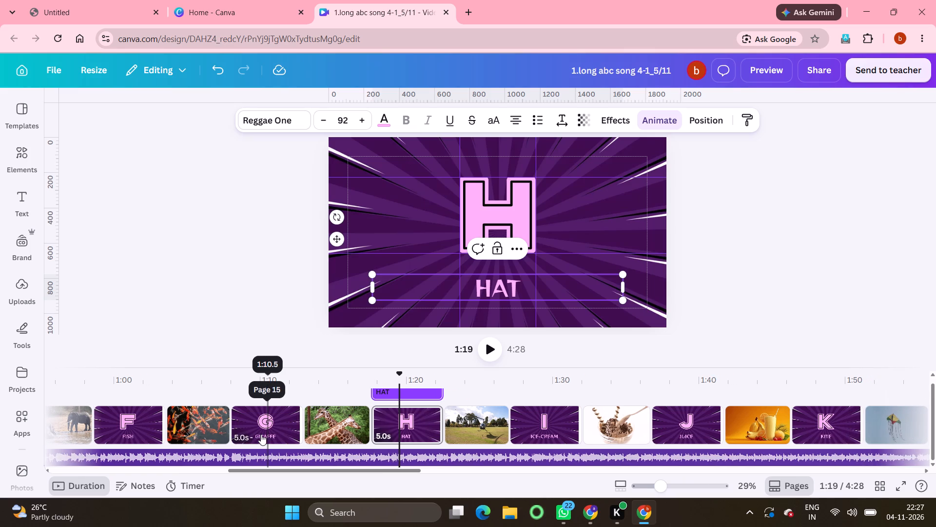
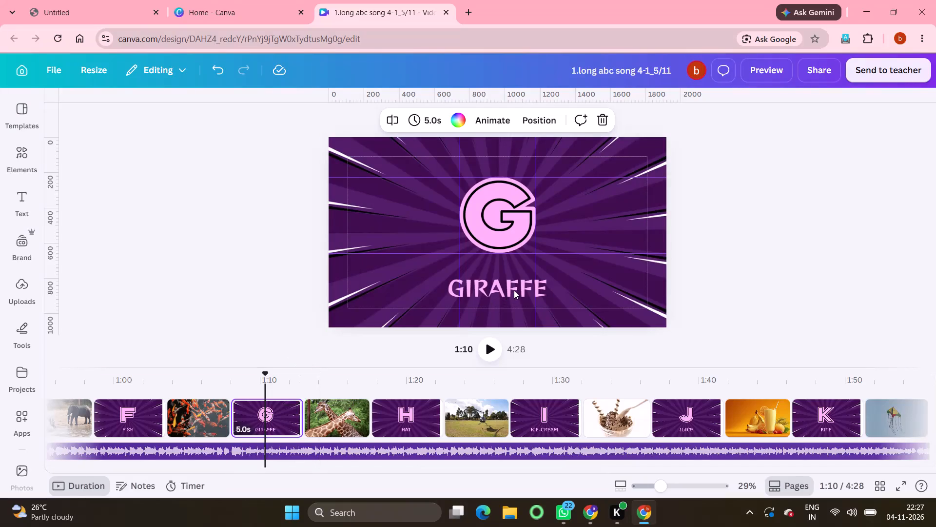
Replace the word GIRAFFE with GREAPS on the letter G page.
double_click(514, 290)
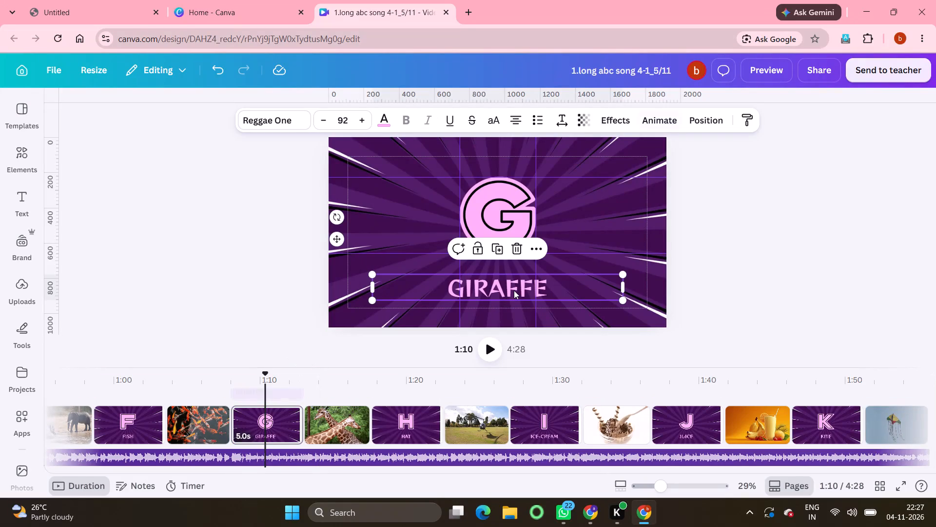
double_click(514, 290)
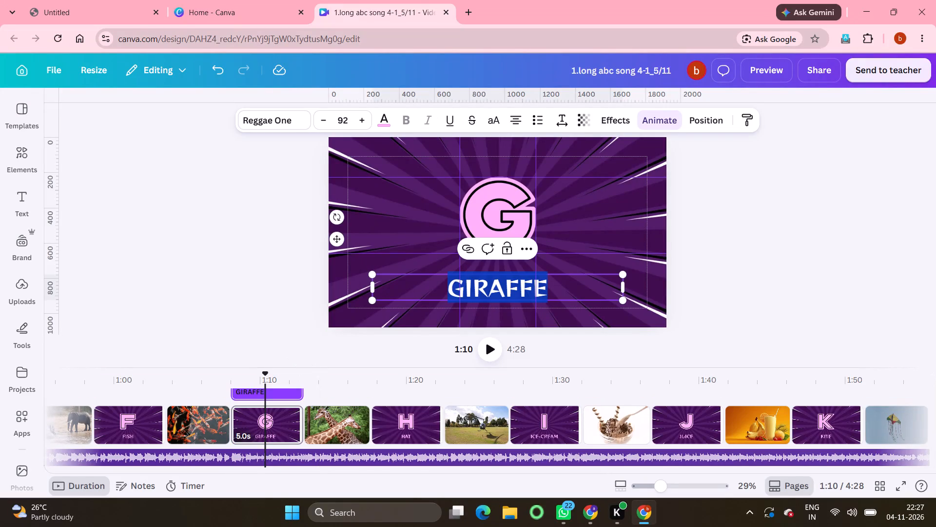
key("BackSpace")
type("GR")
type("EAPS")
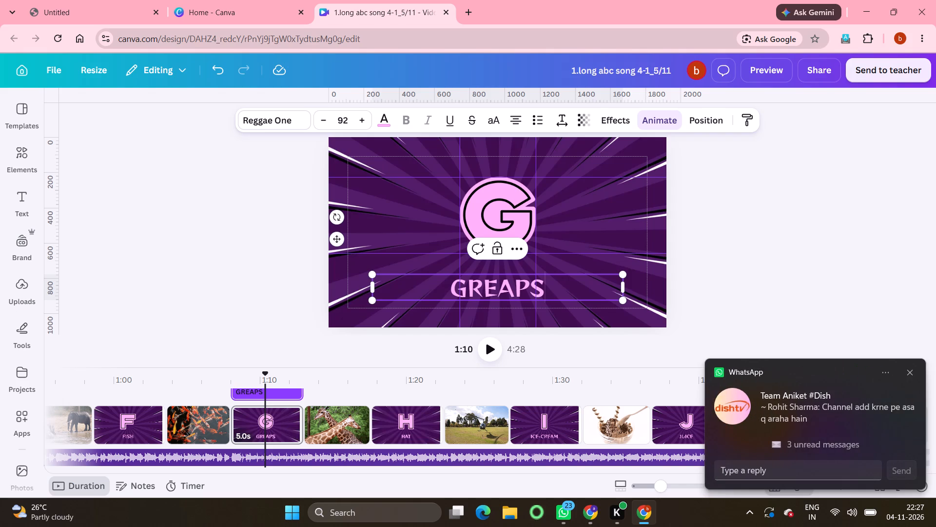
Go to the giraffe video page following the letter G and open the elements library to find a replacement clip.
left_click(339, 426)
left_click(23, 158)
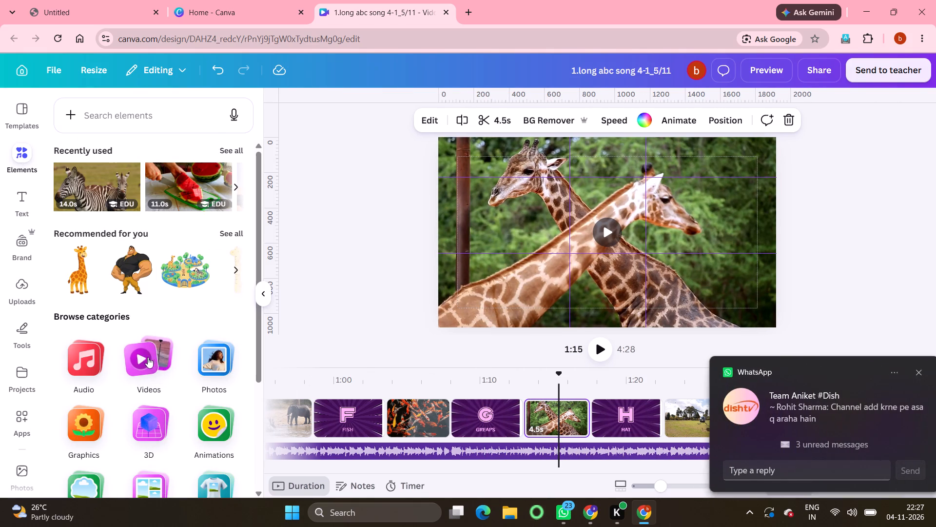
Search the video elements for grapes.
left_click(151, 361)
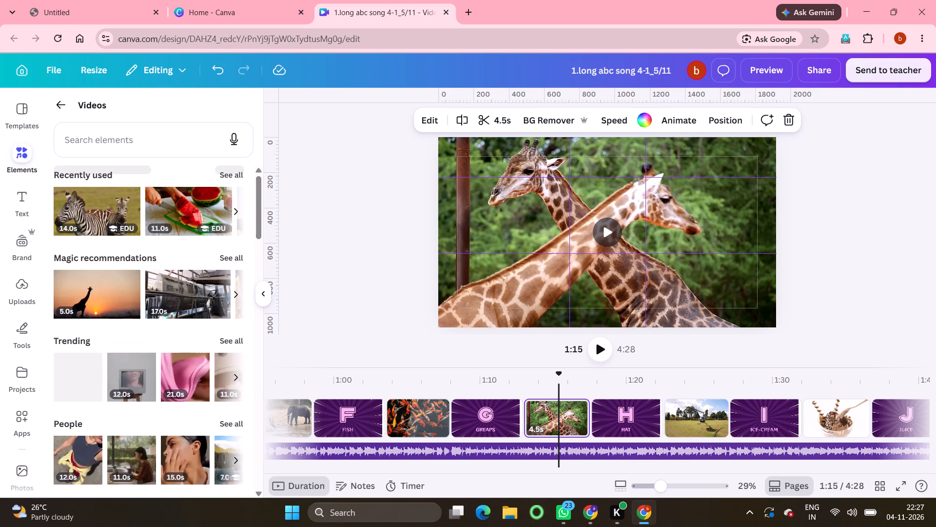
left_click(94, 137)
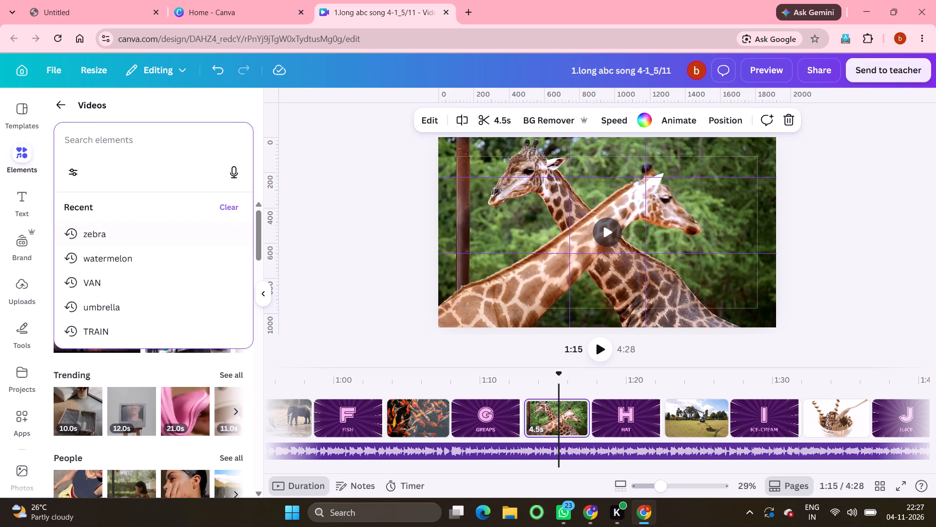
type("GR")
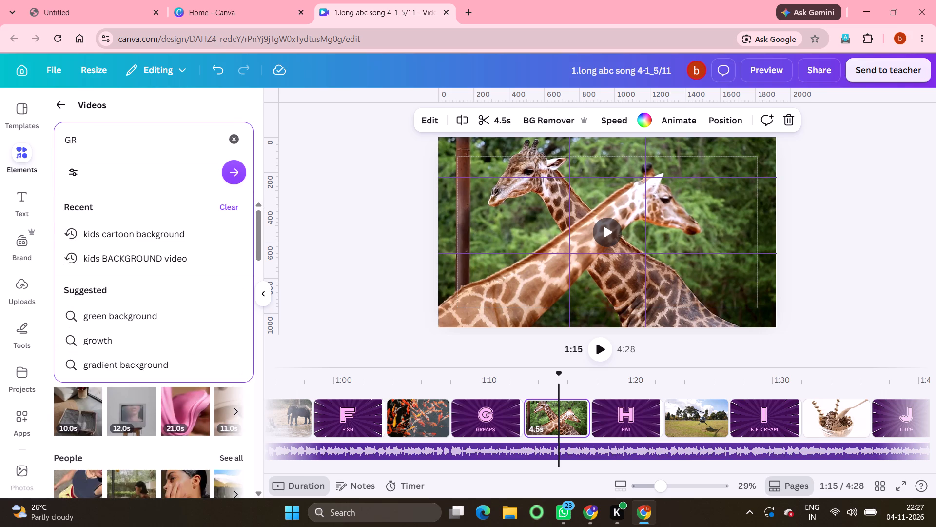
key("e")
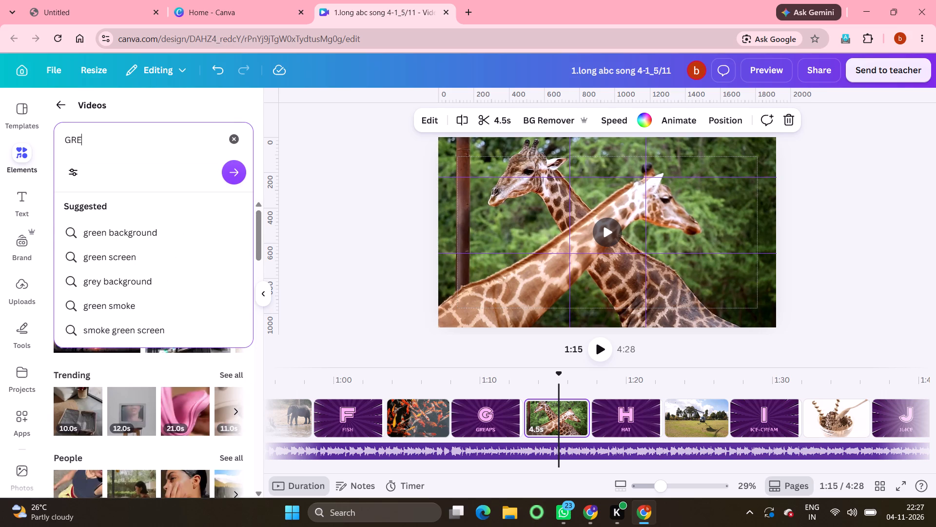
type("AP")
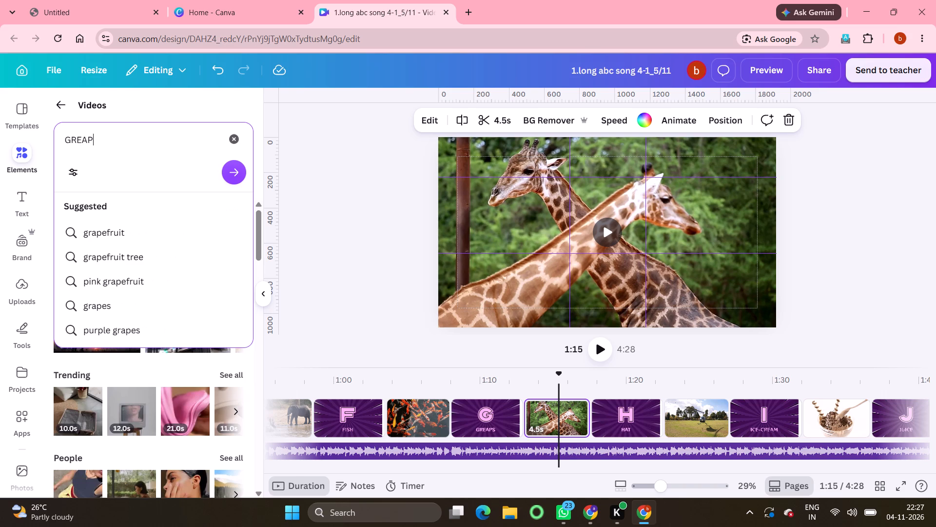
left_click(98, 303)
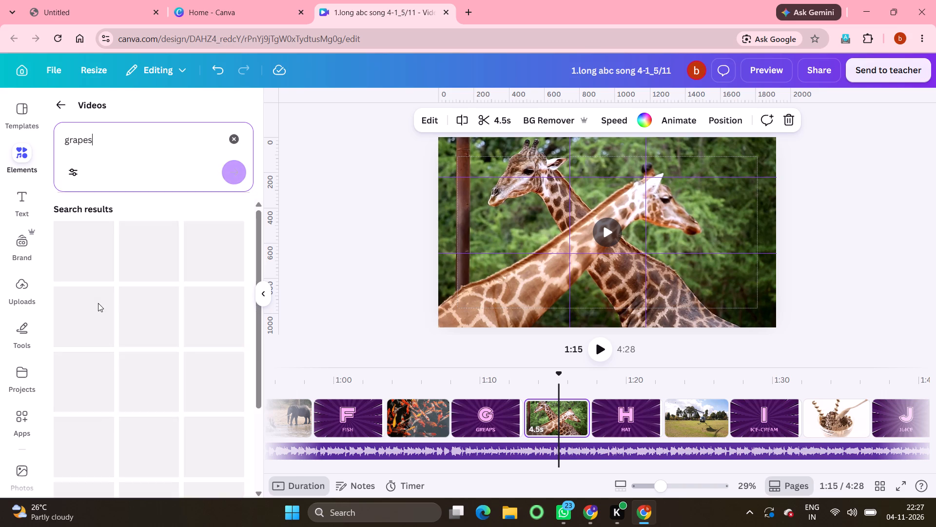
Correct the misspelled word on the letter G page to GRAPES.
left_click(477, 428)
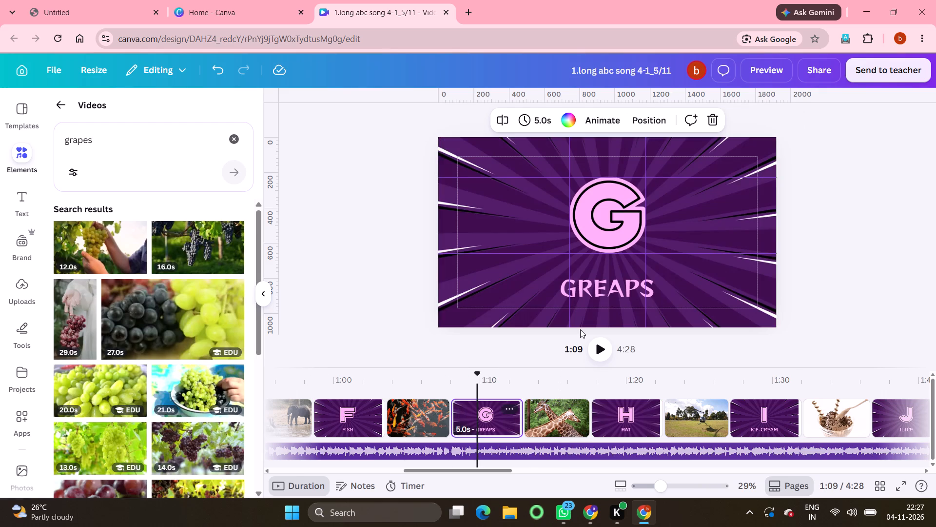
left_click(607, 284)
left_click(608, 279)
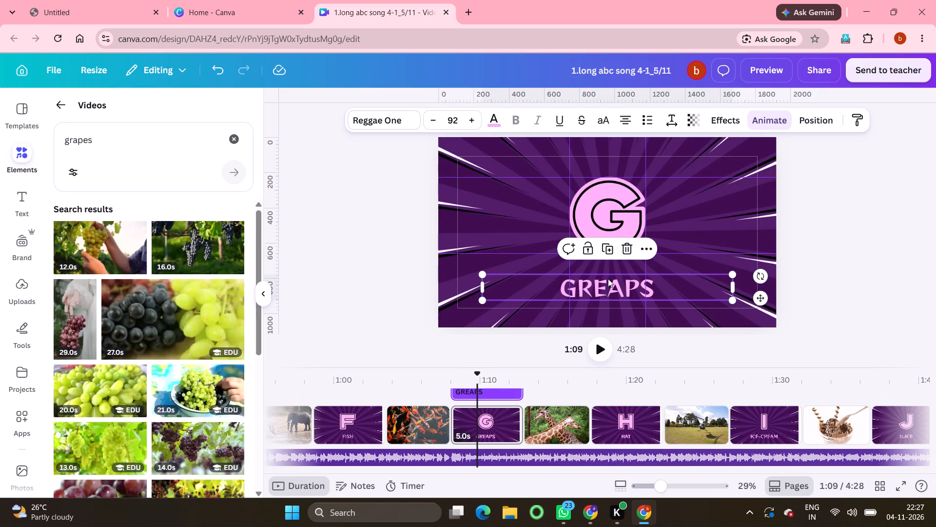
key("BackSpace")
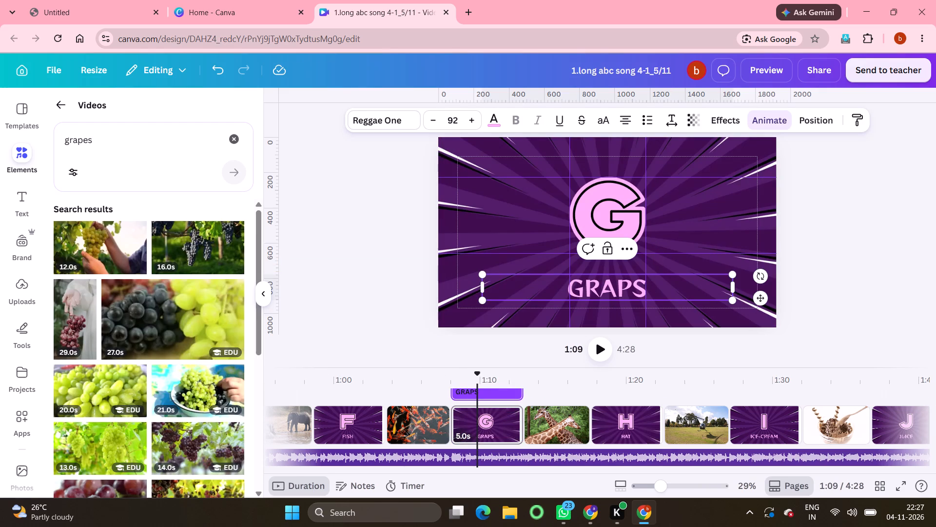
left_click(634, 290)
key("e")
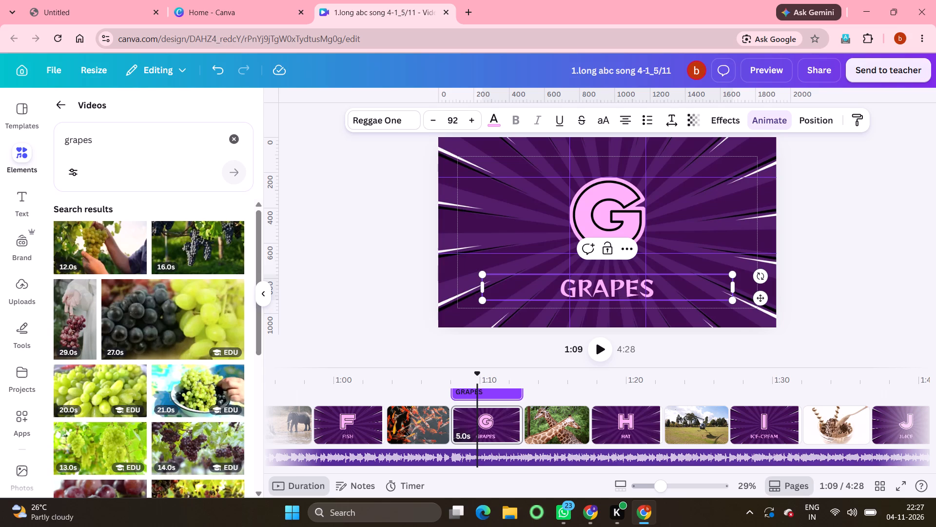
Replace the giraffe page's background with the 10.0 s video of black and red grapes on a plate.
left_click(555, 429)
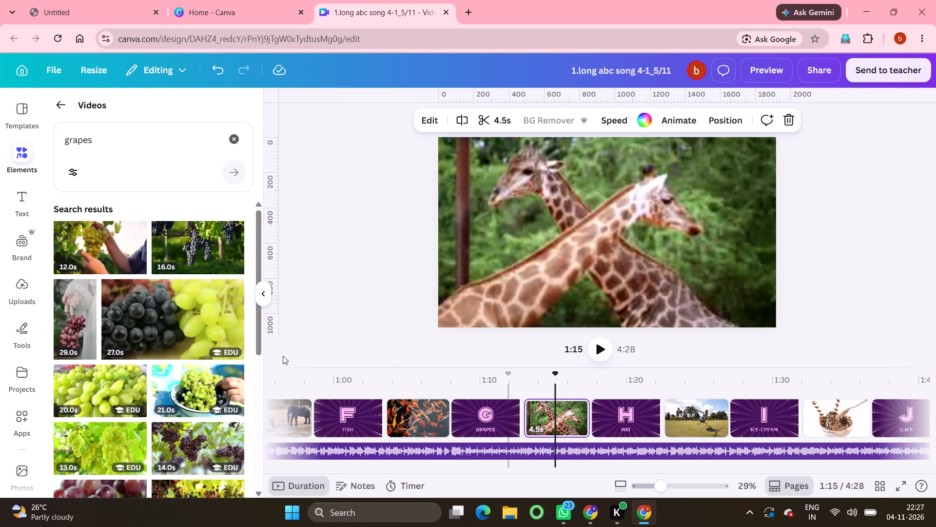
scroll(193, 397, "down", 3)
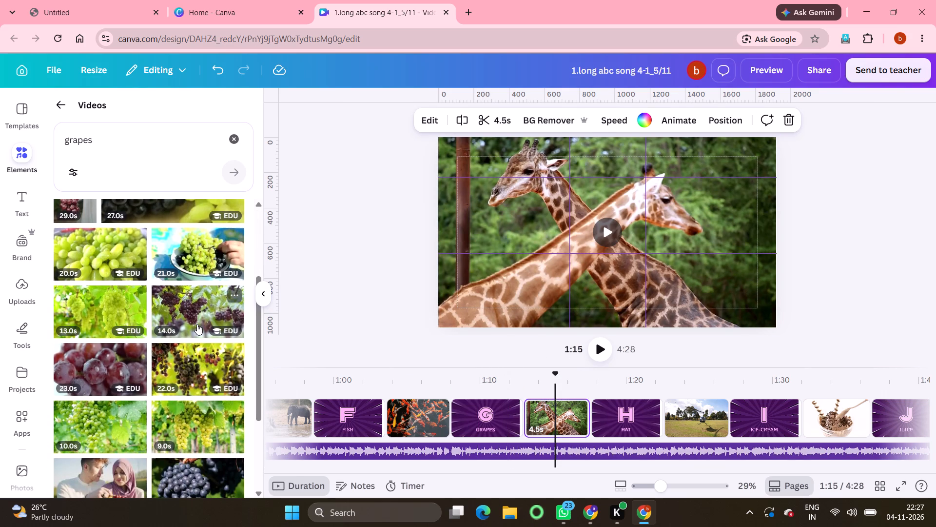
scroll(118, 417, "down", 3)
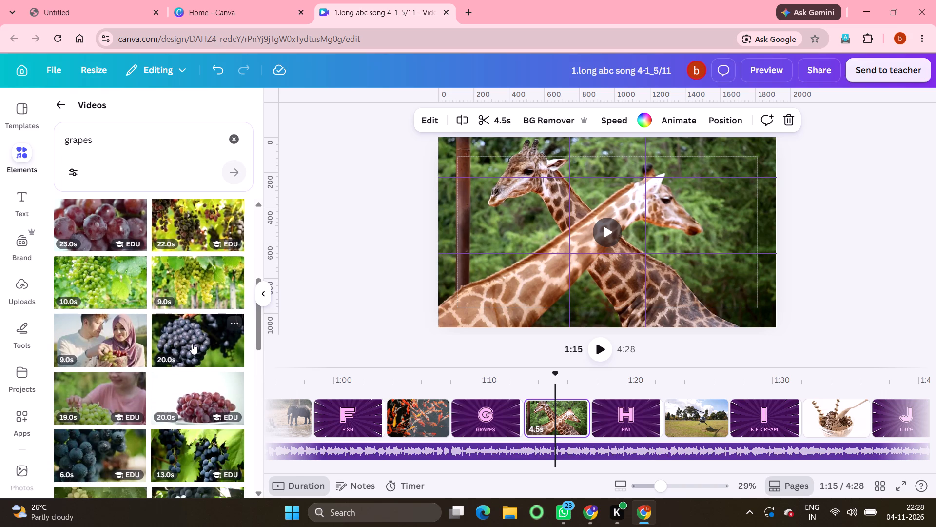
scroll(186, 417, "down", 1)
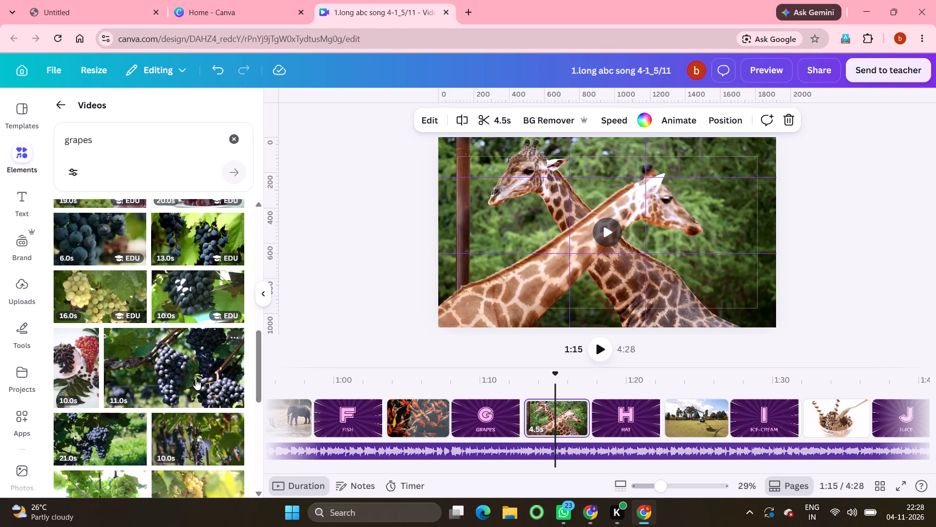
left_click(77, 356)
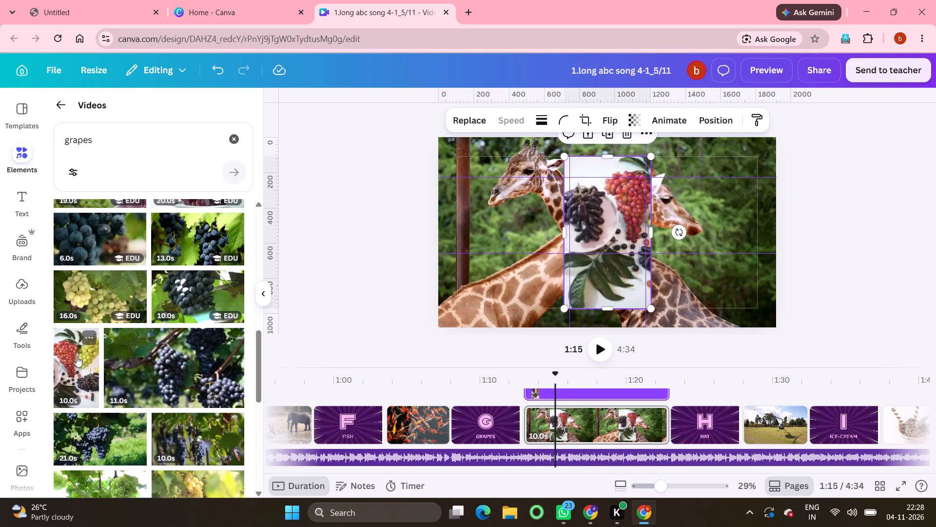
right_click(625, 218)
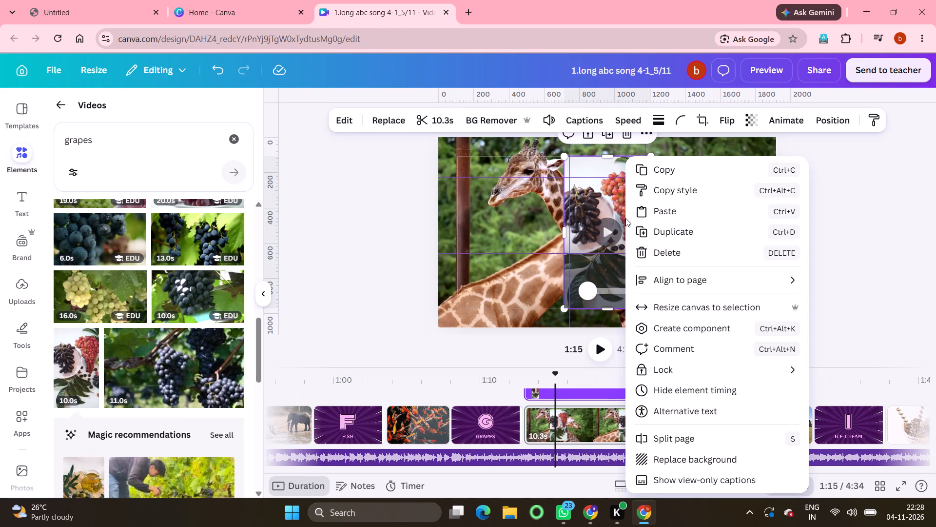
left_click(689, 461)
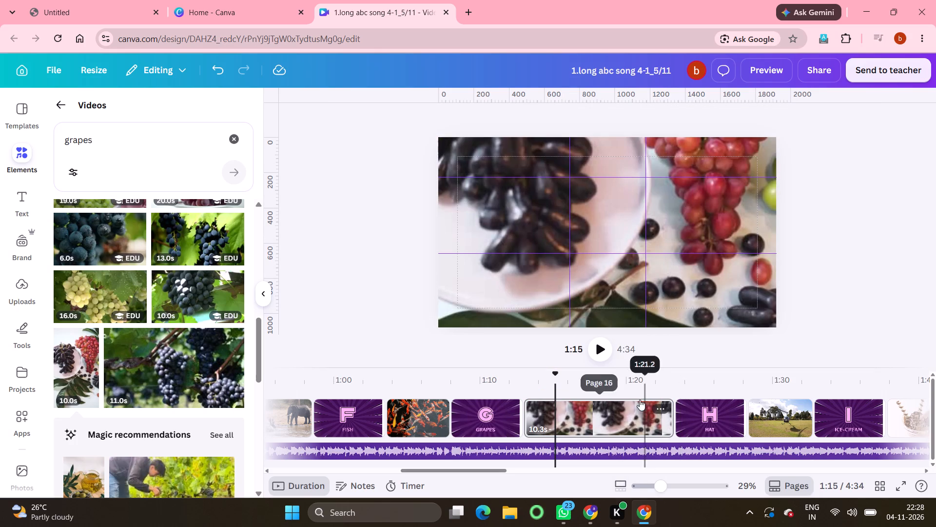
Add the 21.0 s vineyard video of dark grapes to the page after letter G and make it the background.
scroll(205, 453, "down", 3)
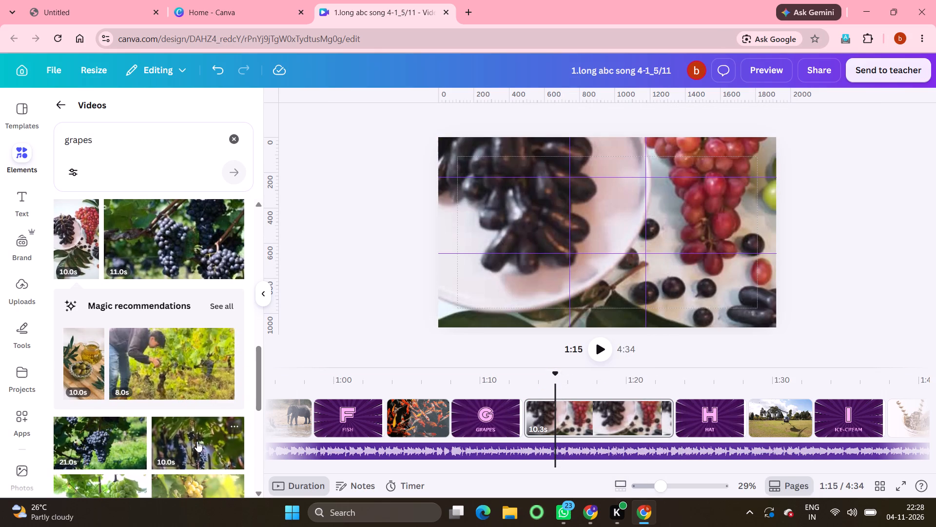
left_click(100, 444)
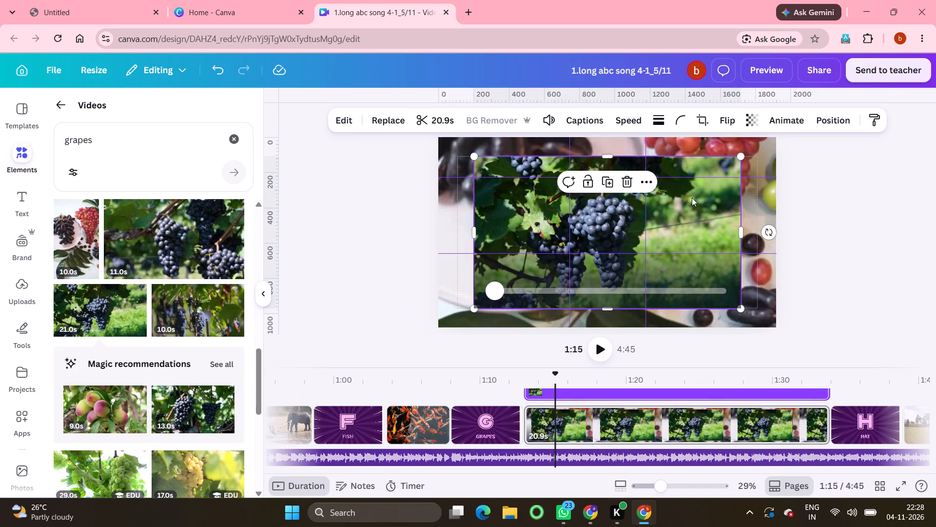
left_click(694, 205)
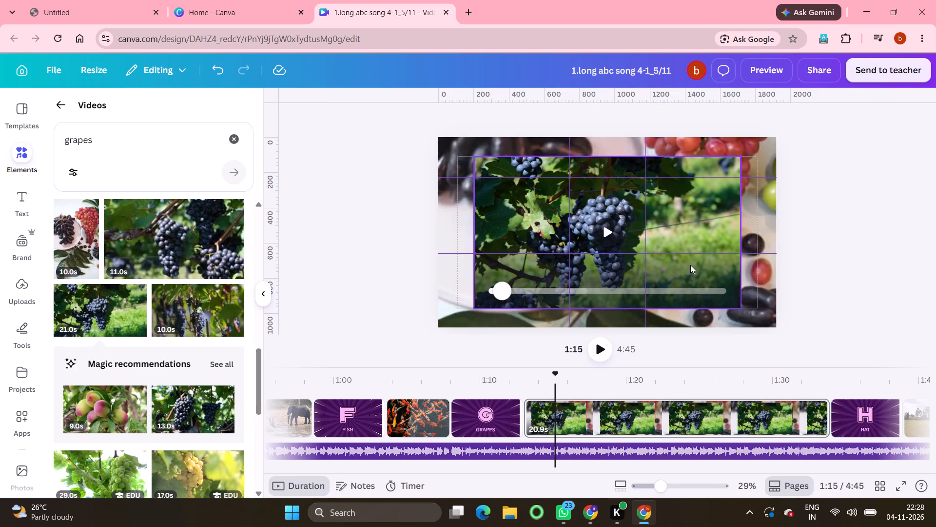
left_click(690, 265)
right_click(691, 268)
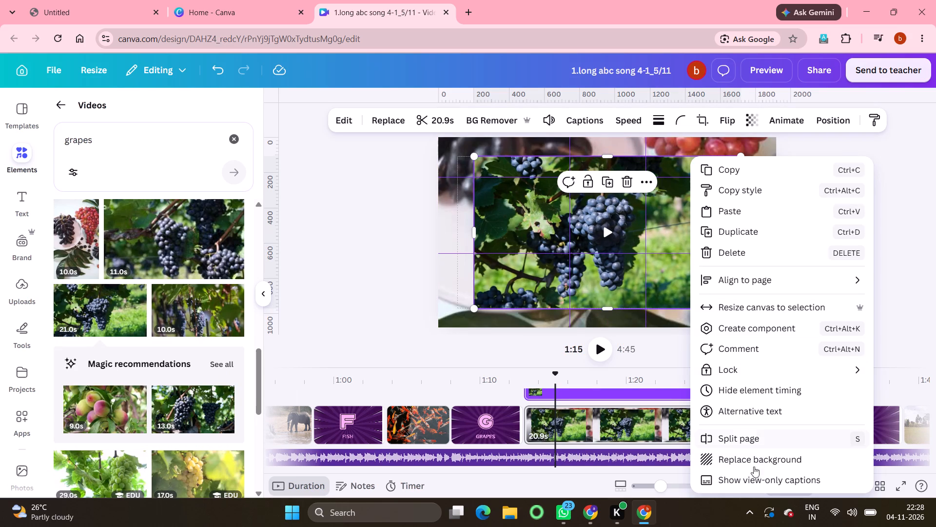
left_click(740, 458)
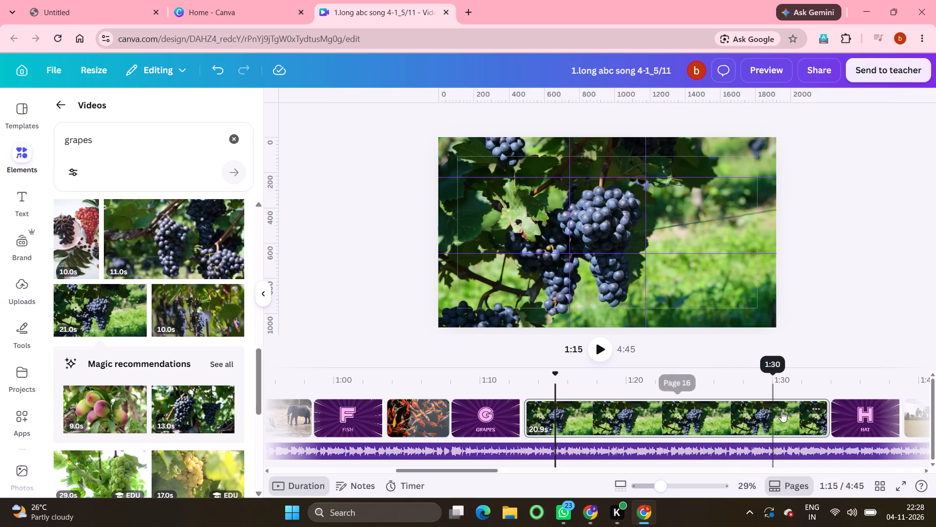
Trim the grapes video page after letter G to 4.1 s on the timeline.
left_click_drag(817, 424, 670, 429)
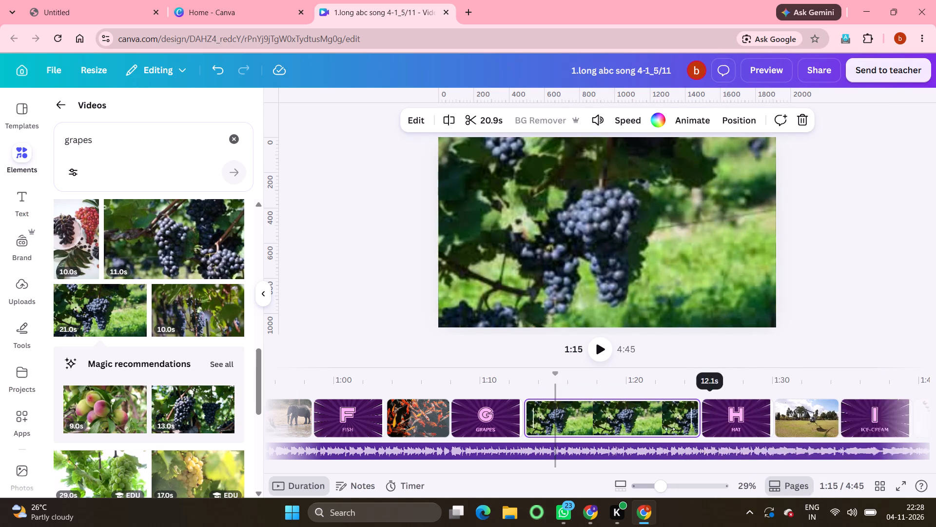
left_click_drag(670, 429, 573, 413)
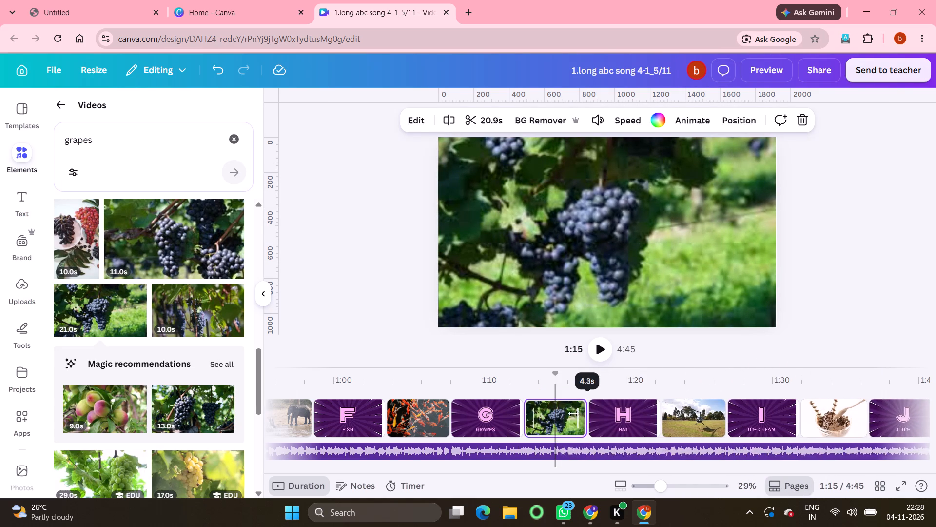
left_click_drag(573, 413, 571, 412)
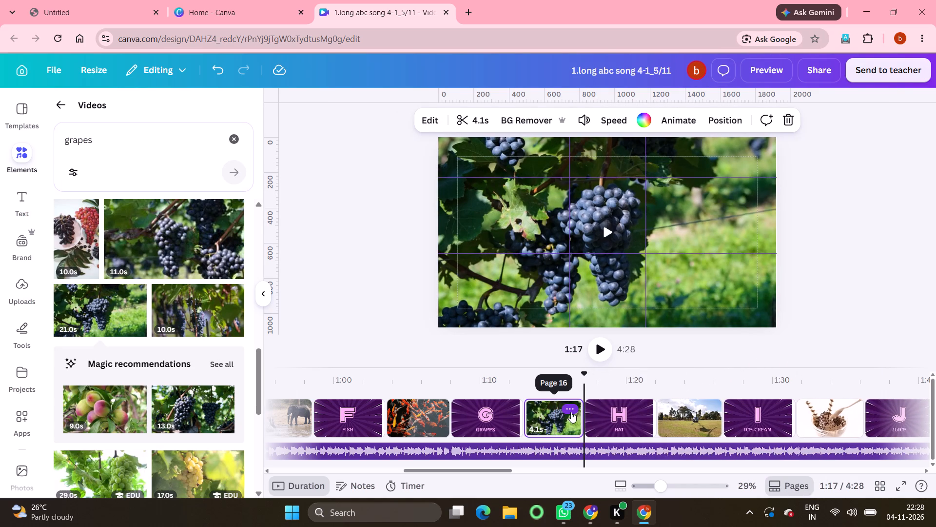
Select the helicopter video page that follows the letter H page.
left_click(694, 416)
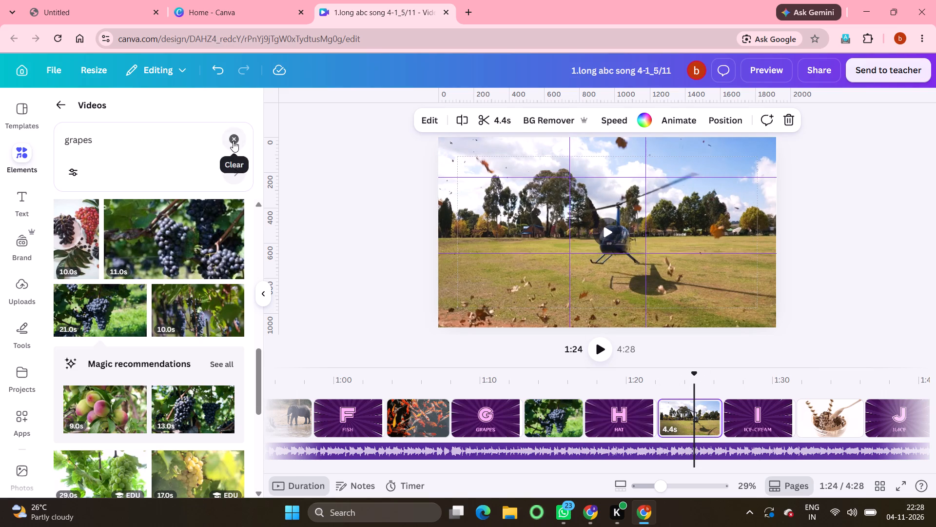
left_click(233, 141)
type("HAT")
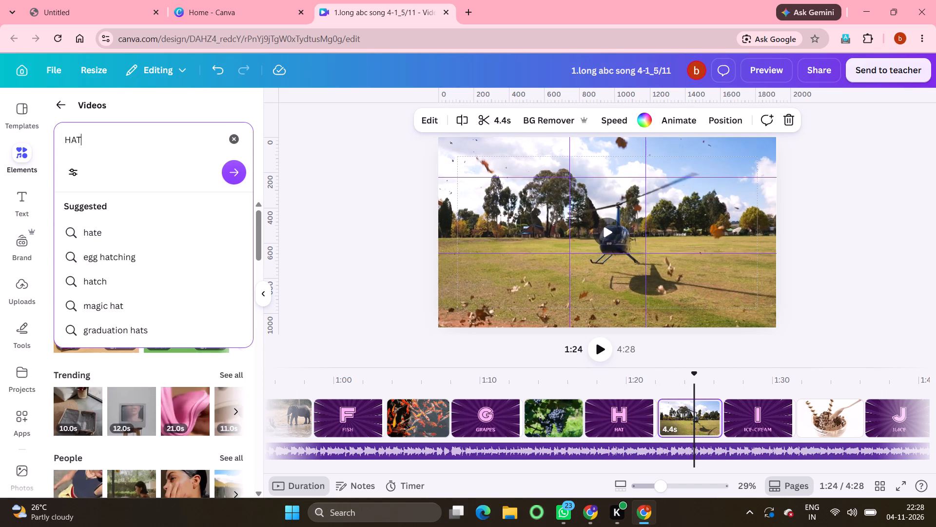
left_click(239, 176)
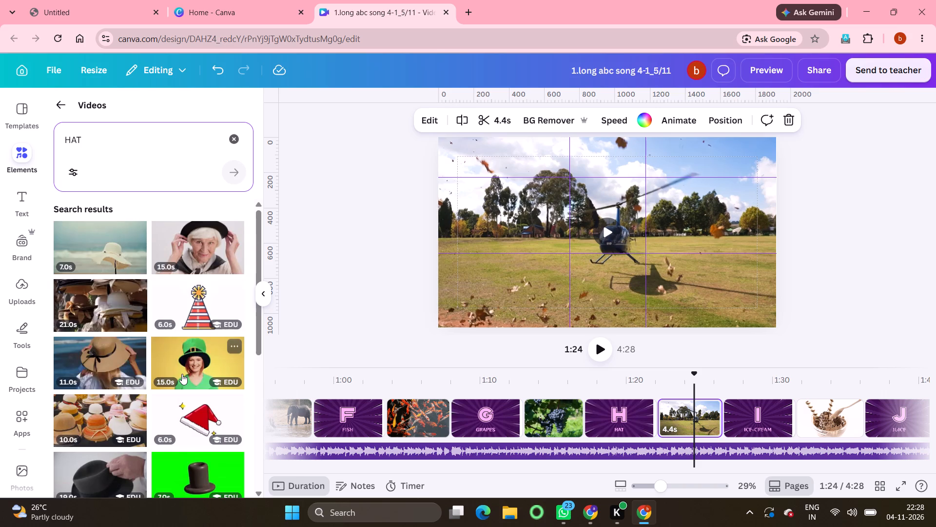
scroll(182, 374, "down", 1)
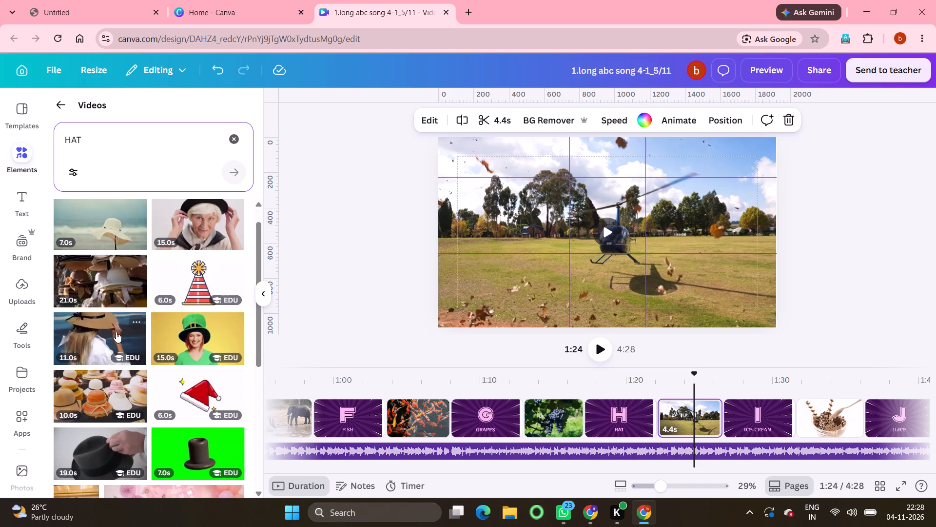
left_click(116, 332)
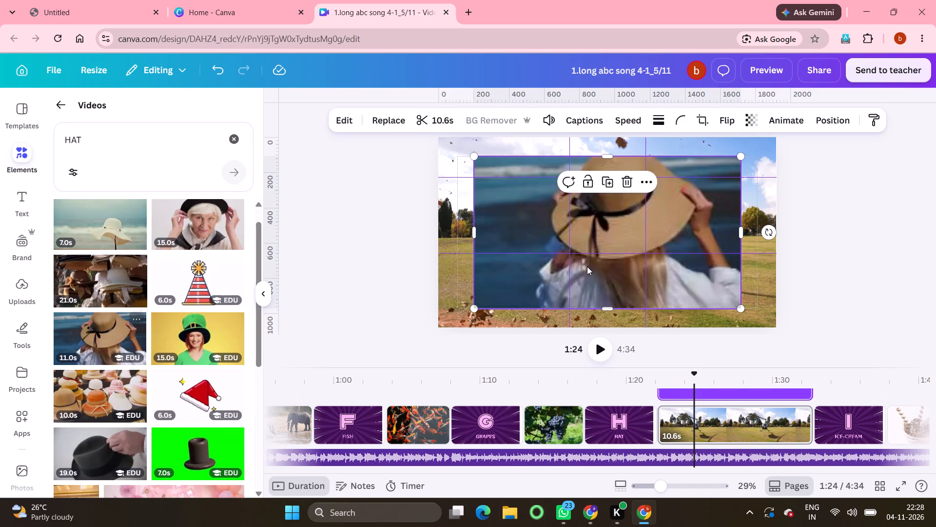
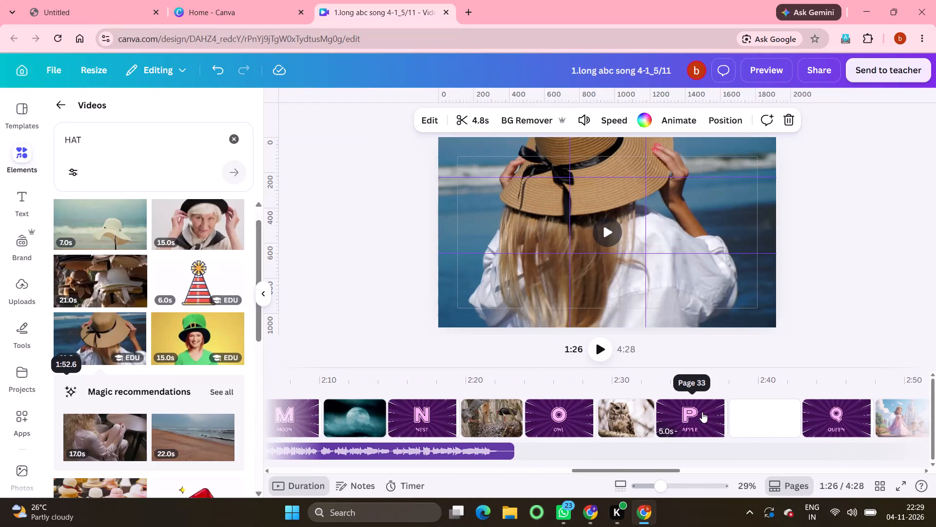
Clear the example word APPLE beneath the letter on the letter P page.
left_click(691, 415)
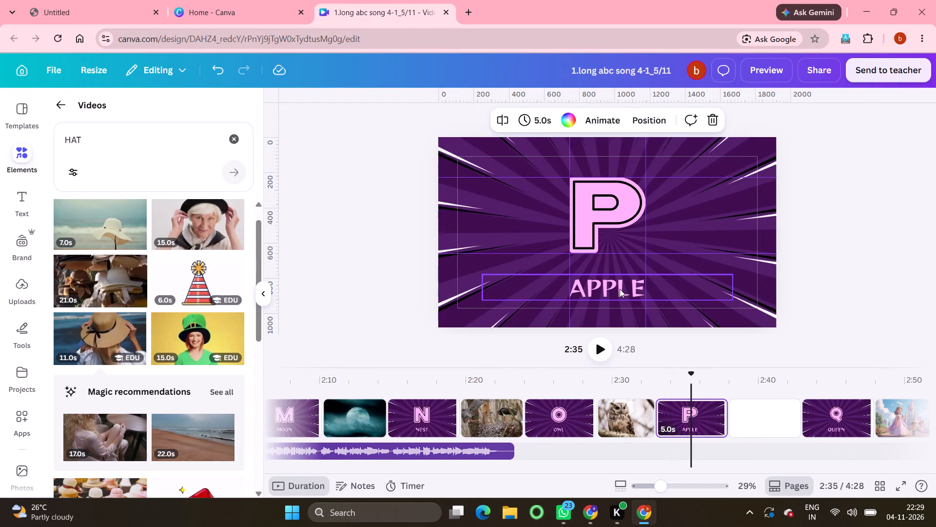
left_click(620, 289)
double_click(620, 289)
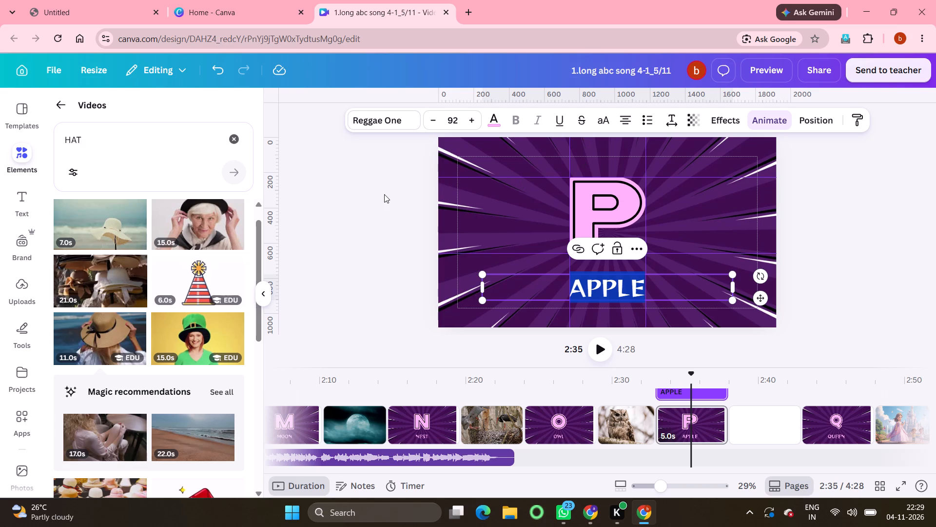
key("BackSpace")
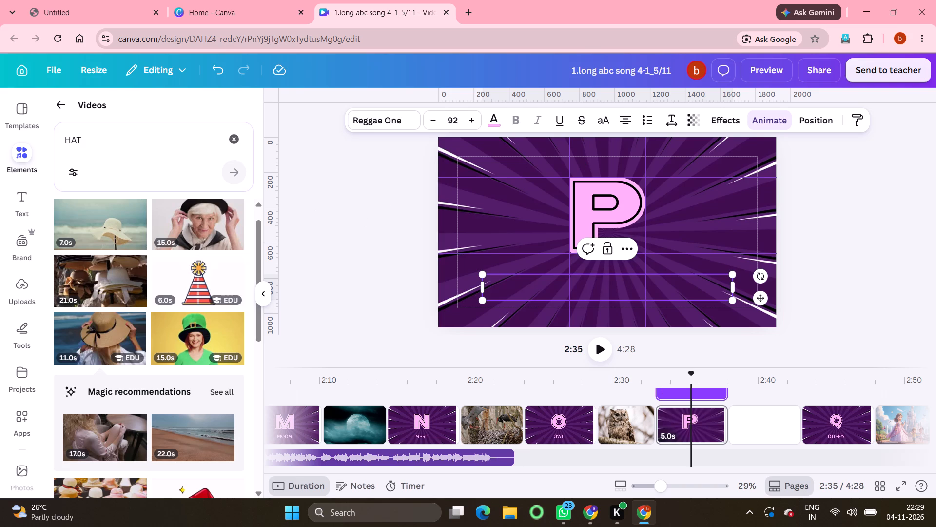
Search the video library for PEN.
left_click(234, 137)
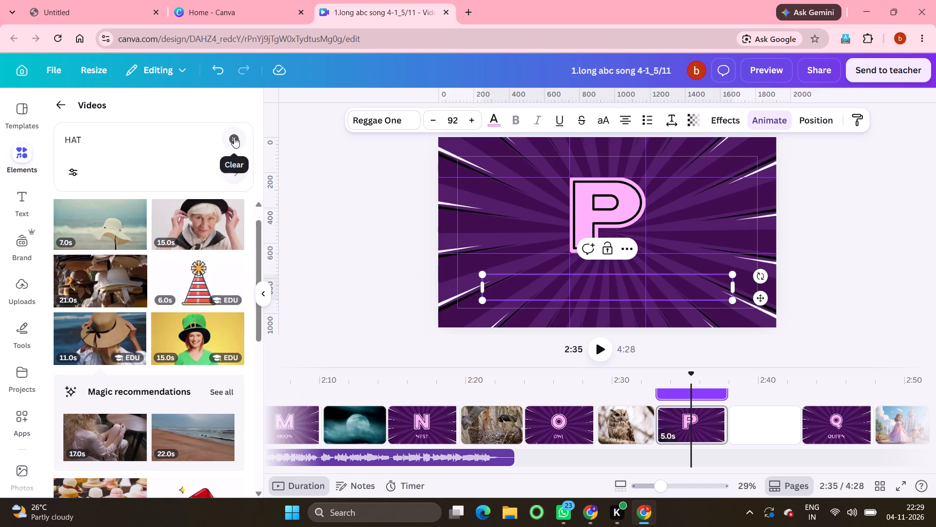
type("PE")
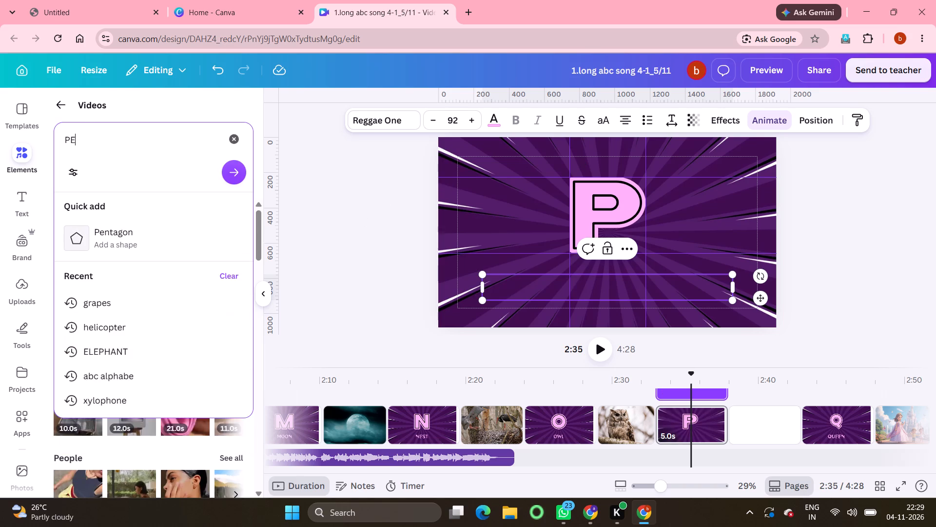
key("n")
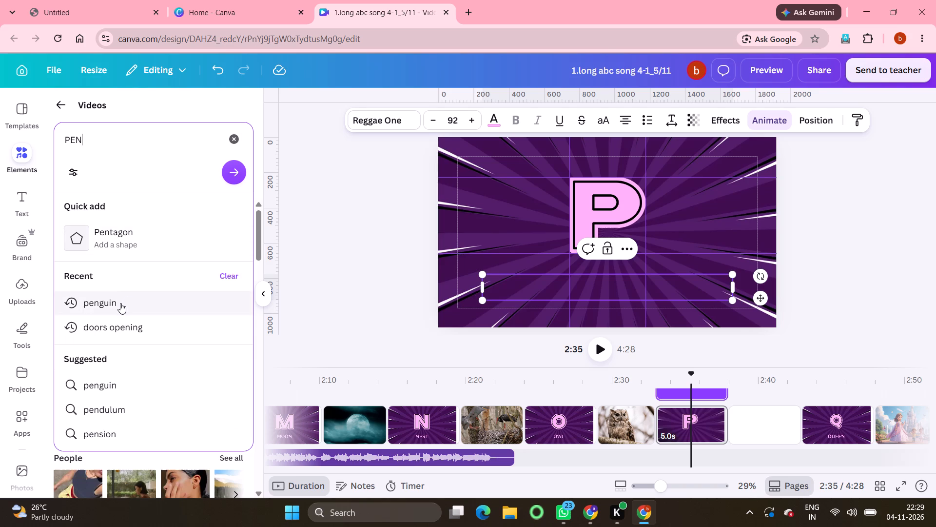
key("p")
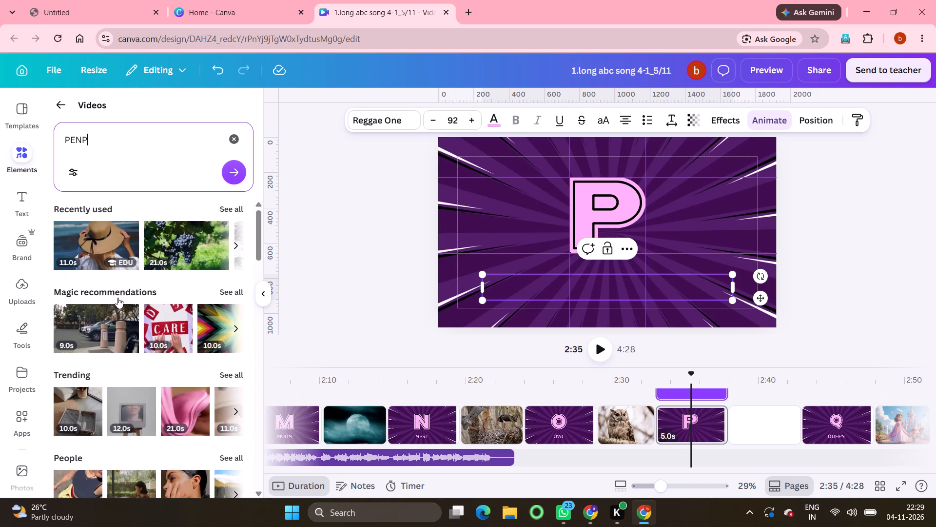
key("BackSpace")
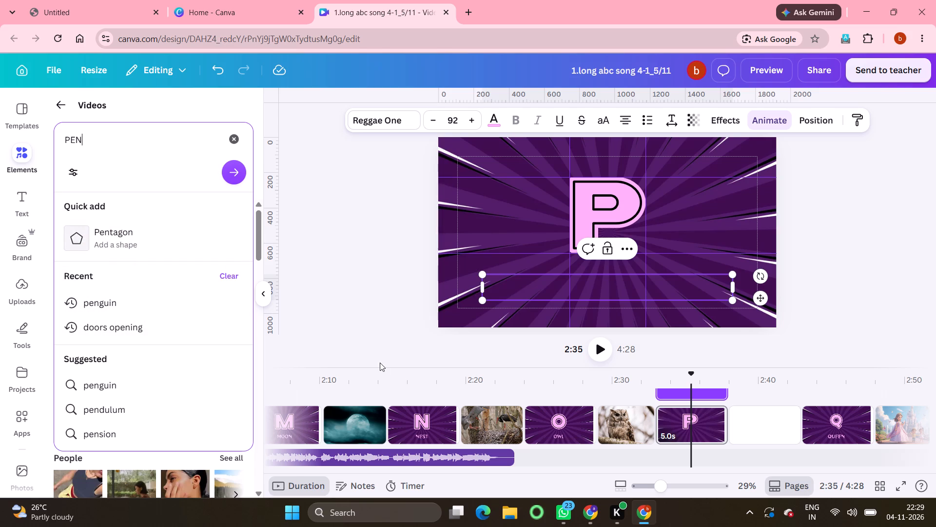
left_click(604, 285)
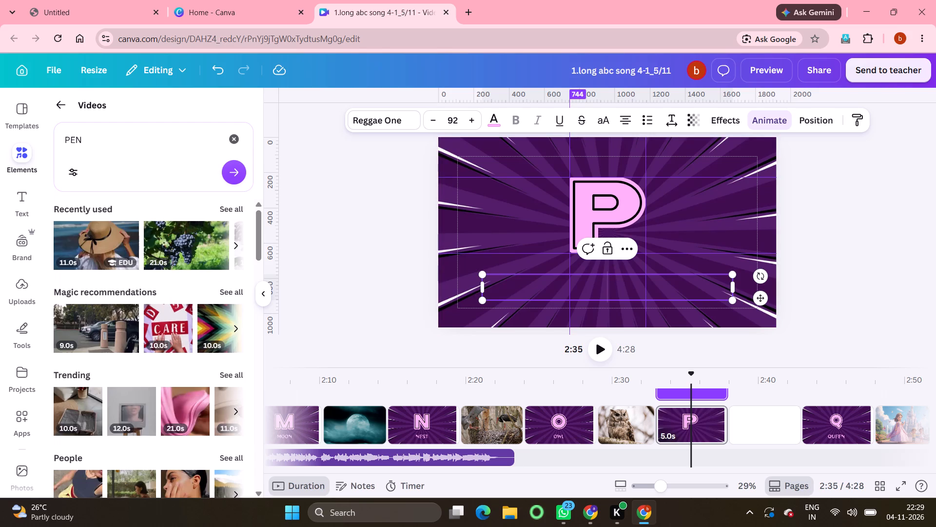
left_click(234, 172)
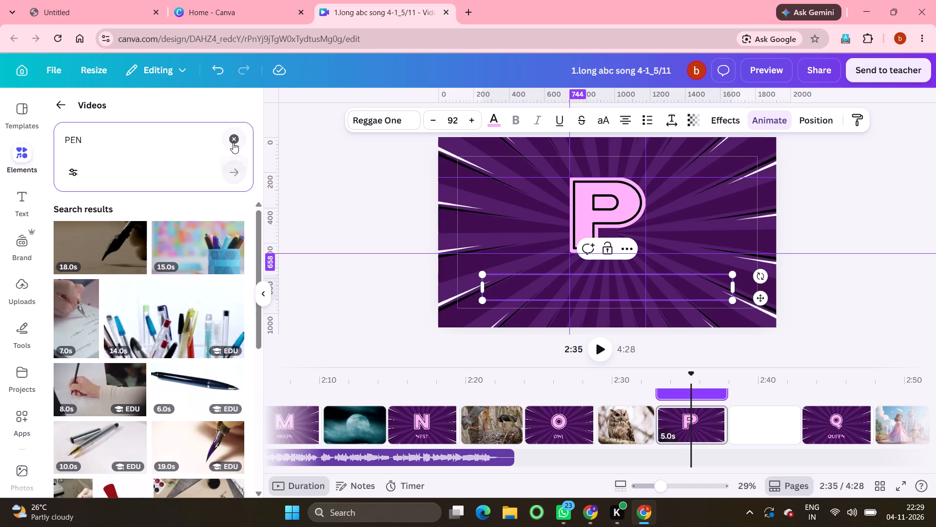
Replace the video search with one for penguin clips.
left_click(233, 142)
left_click(143, 151)
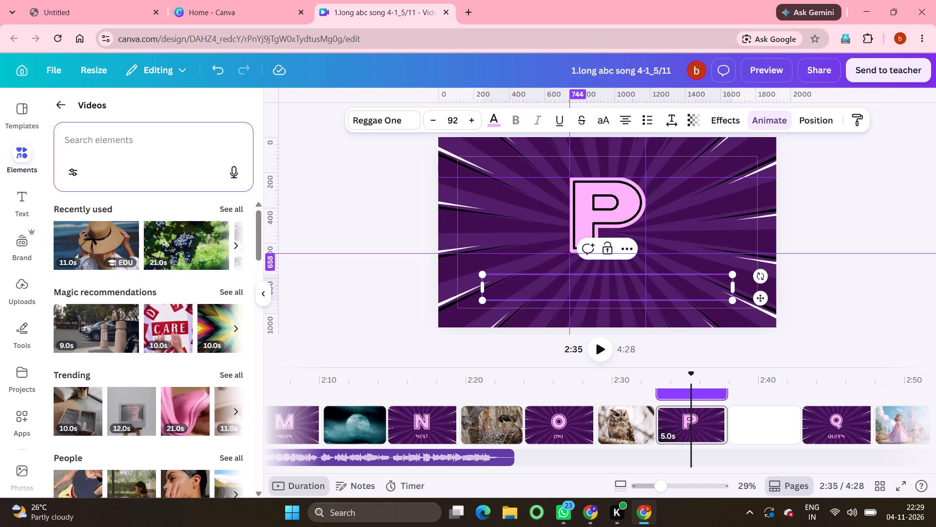
type("PENG")
left_click(127, 140)
type("PE")
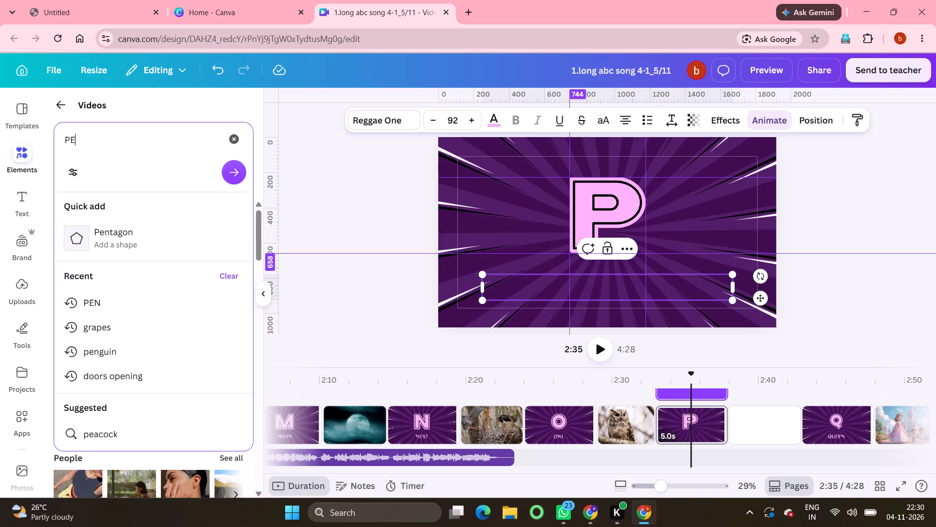
left_click(95, 349)
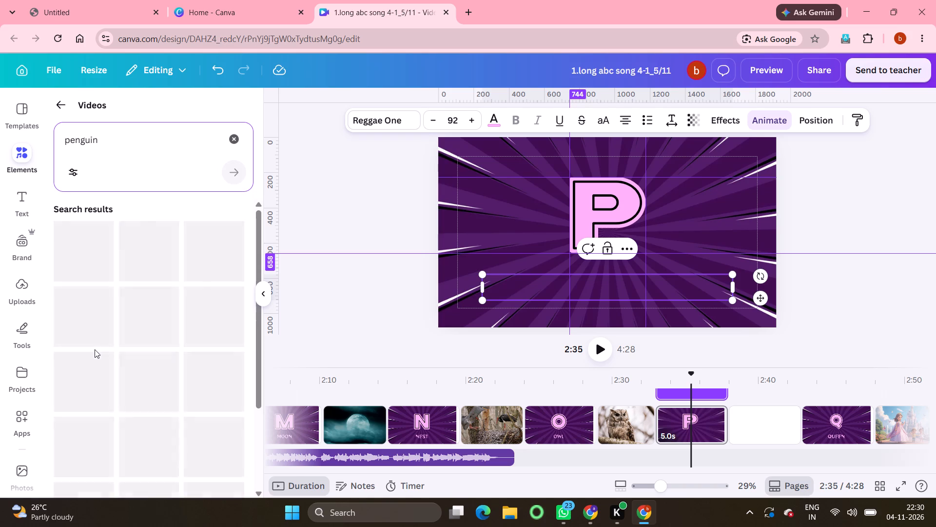
Enter the word PENGUIN in the empty text box below the letter P.
left_click(607, 289)
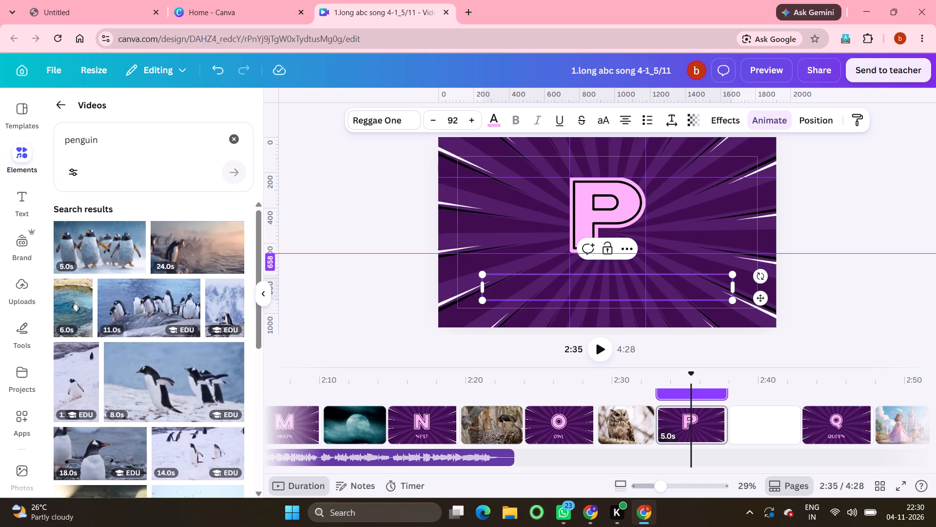
key("p")
key("e")
type("NG")
type("UIN")
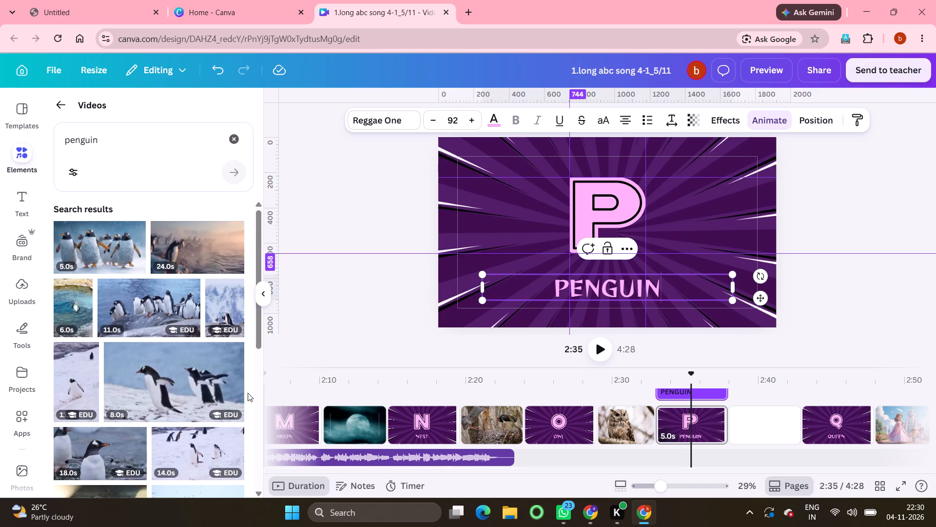
Look through the penguin video results for a clip suited to the blank page after the letter P page.
scroll(174, 439, "down", 5)
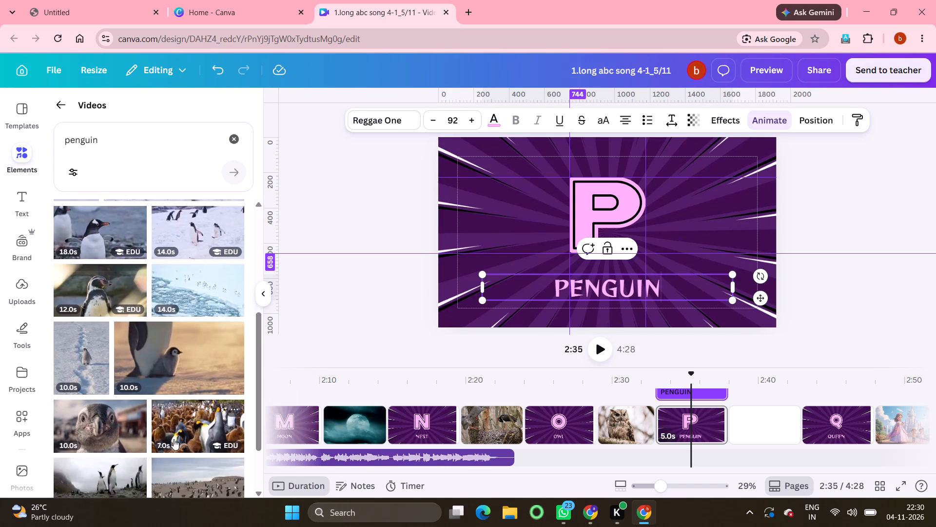
scroll(174, 439, "down", 1)
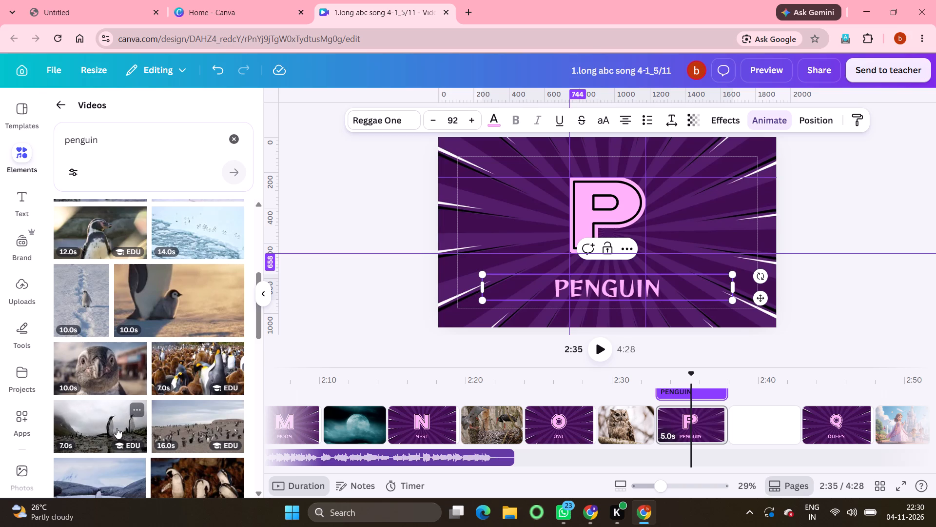
Add the 7.0 s clip of penguins on dark rocky ground to the blank page after letter P and set it as the background.
left_click(117, 428)
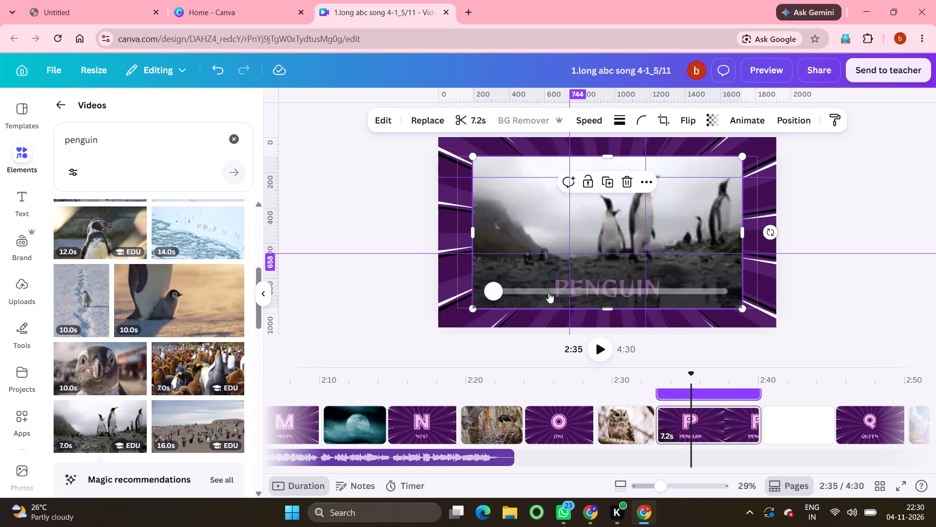
left_click(627, 177)
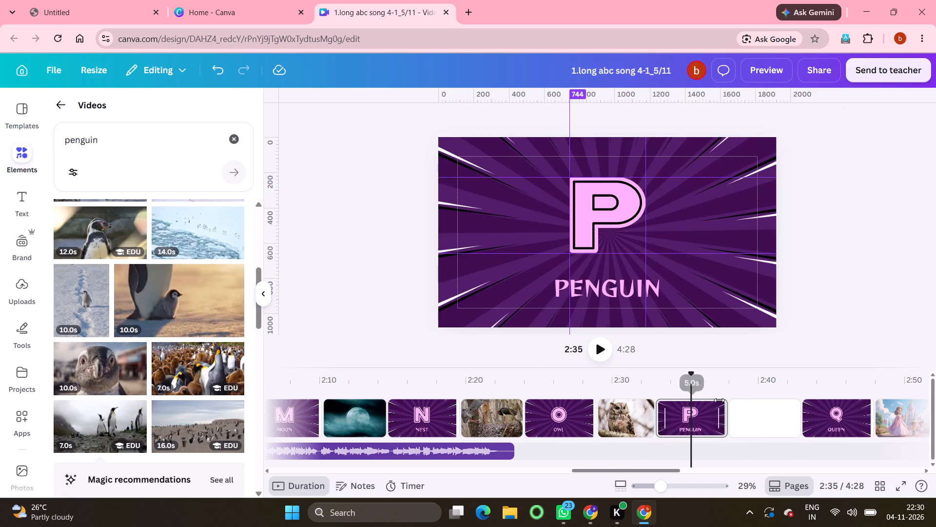
left_click(748, 424)
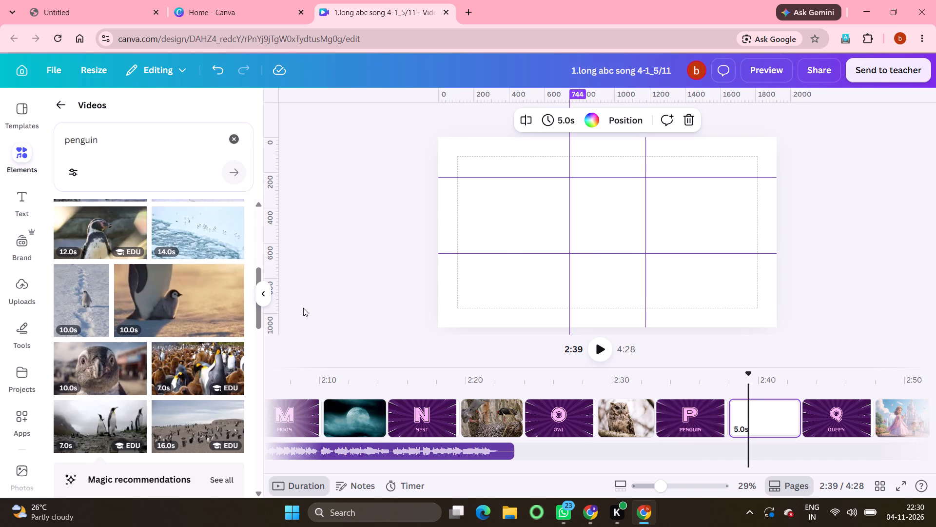
left_click(110, 427)
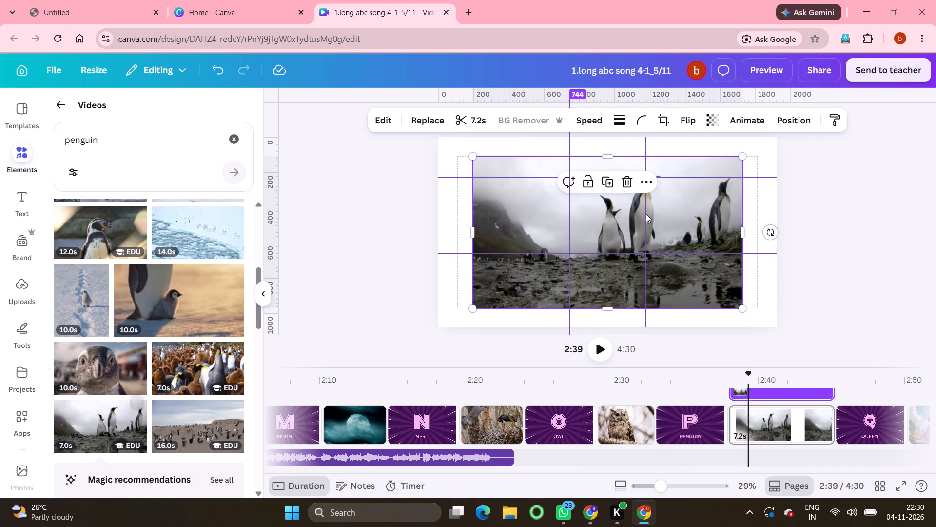
right_click(676, 225)
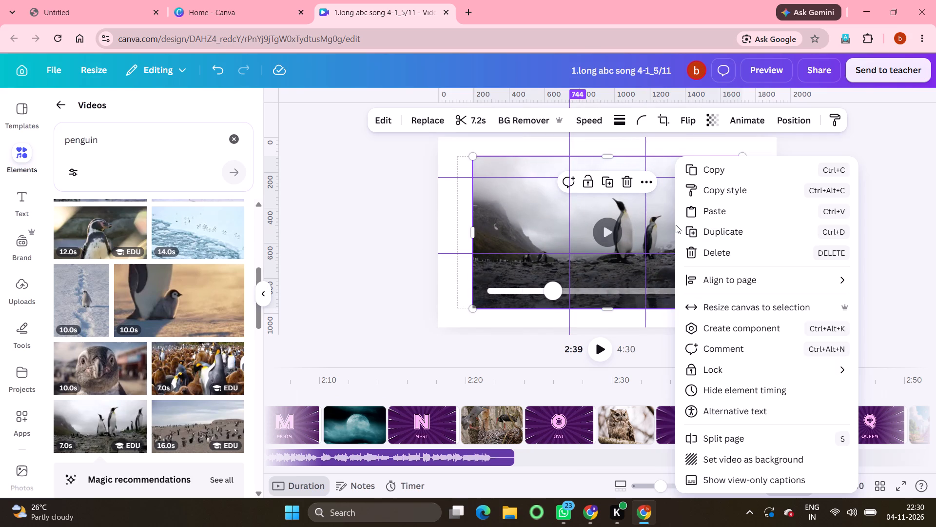
left_click(735, 462)
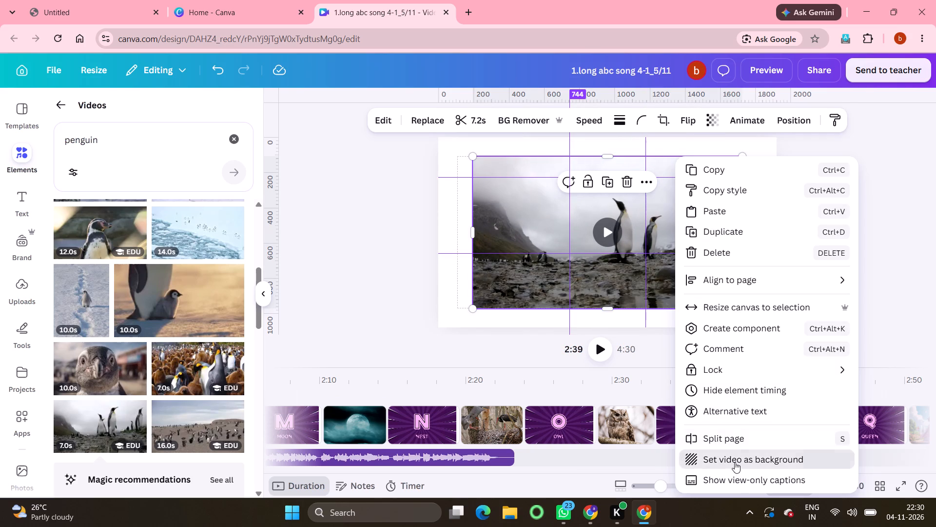
Trim the penguin clip page at its end and start to a duration of 3.6 s.
left_click_drag(828, 424, 790, 418)
left_click_drag(735, 416, 740, 416)
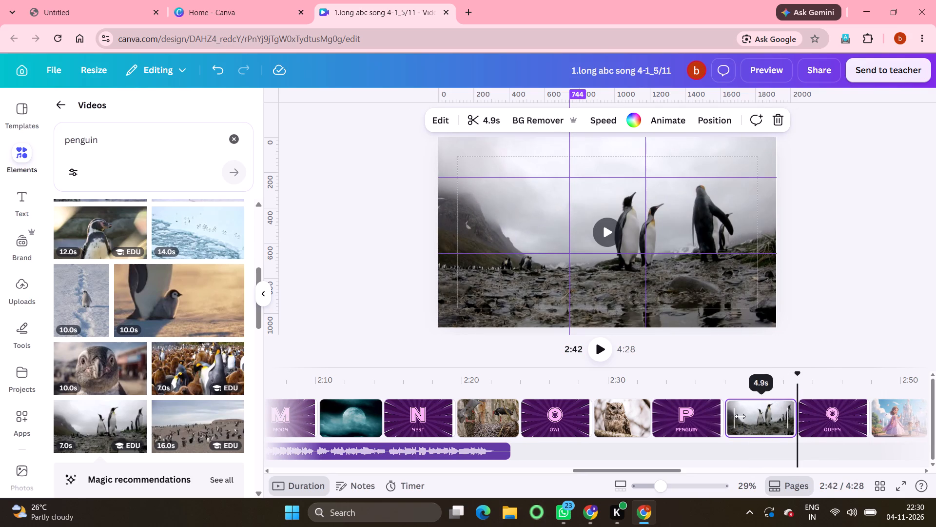
left_click_drag(740, 416, 755, 416)
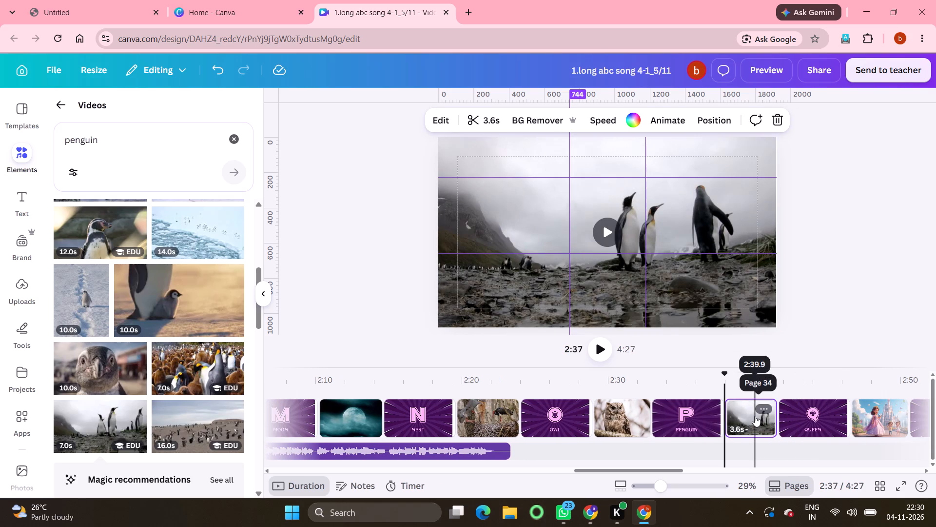
Review the timeline's letter pages and clips that follow the penguin page, from Q onward.
scroll(627, 432, "left", 5)
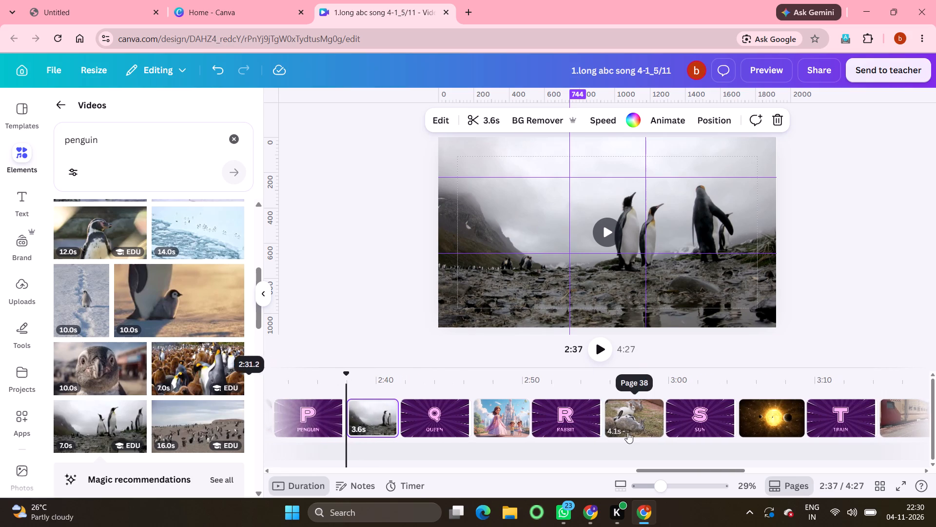
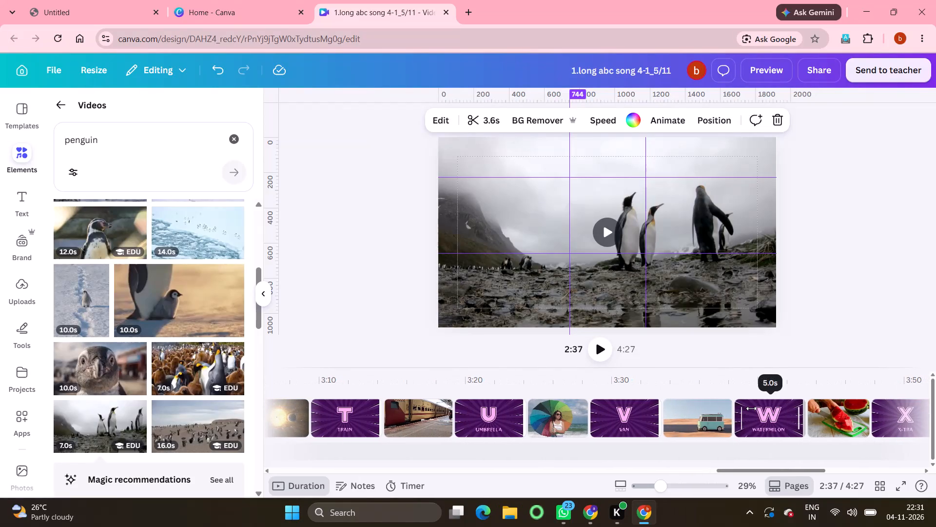
Delete the word X-TRA from the text box below the letter X on the X page.
scroll(751, 408, "left", 3)
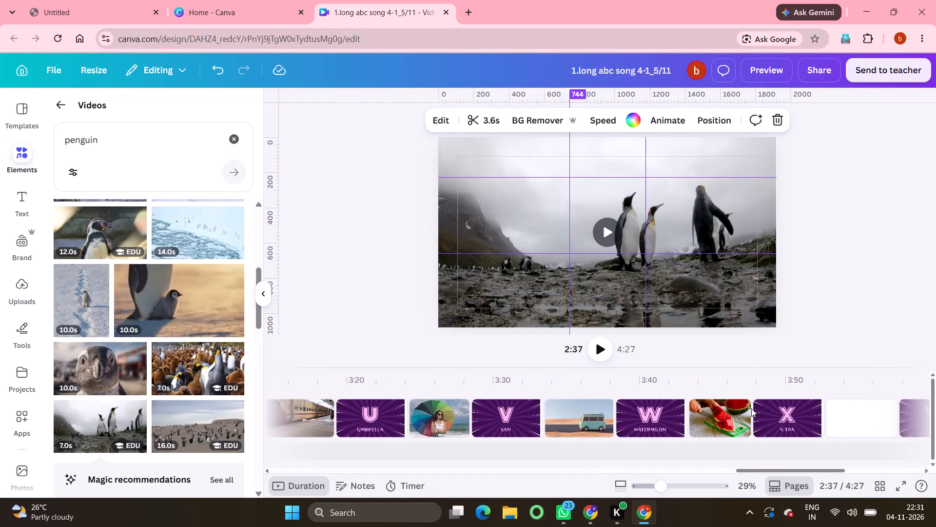
scroll(751, 408, "left", 2)
left_click(735, 418)
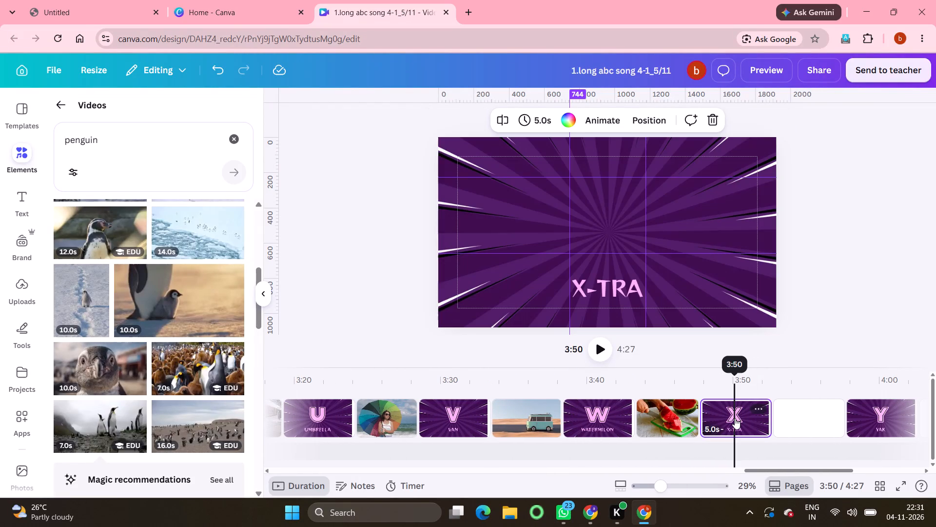
double_click(605, 292)
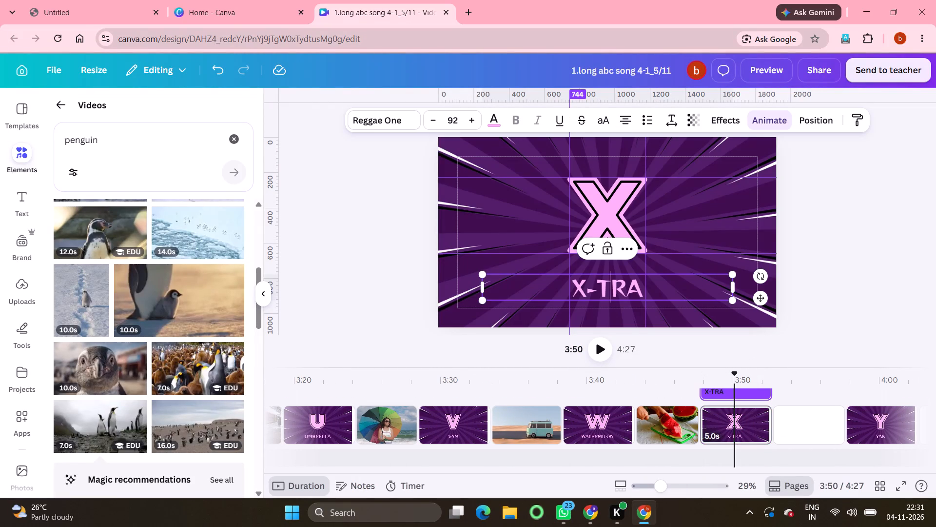
key("BackSpace")
key("BackSpace")
key("BackSpace")
key("BackSpace")
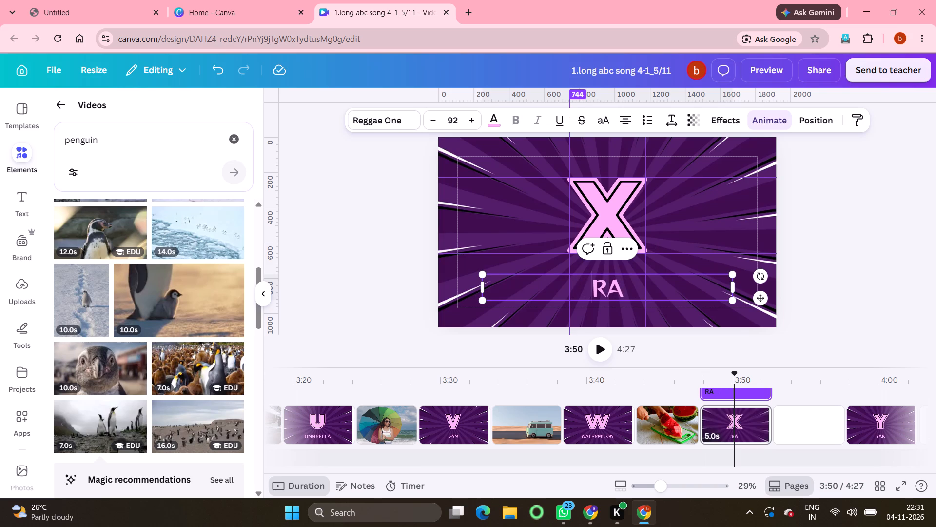
key("BackSpace")
left_click(636, 287)
Replace the word below the letter X with XYLOPHONE.
key("BackSpace")
key("BackSpace")
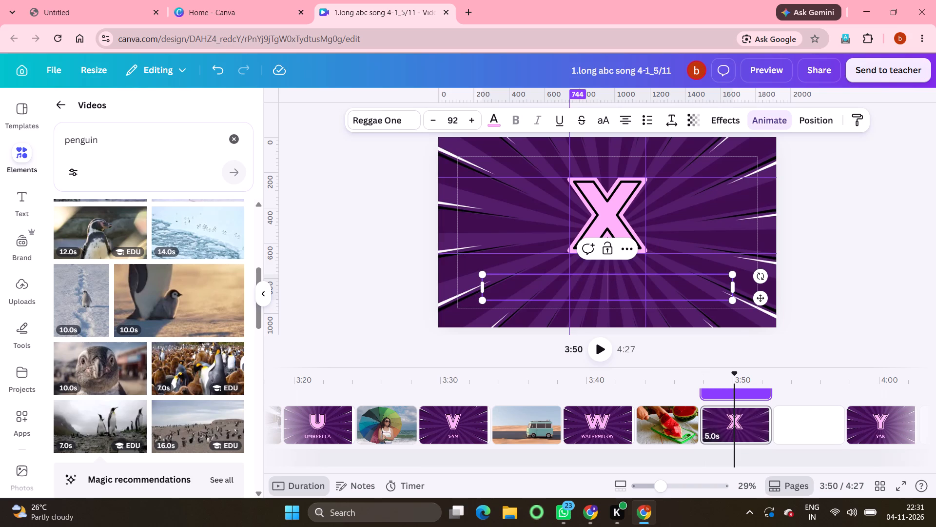
type("XYLOPHONE")
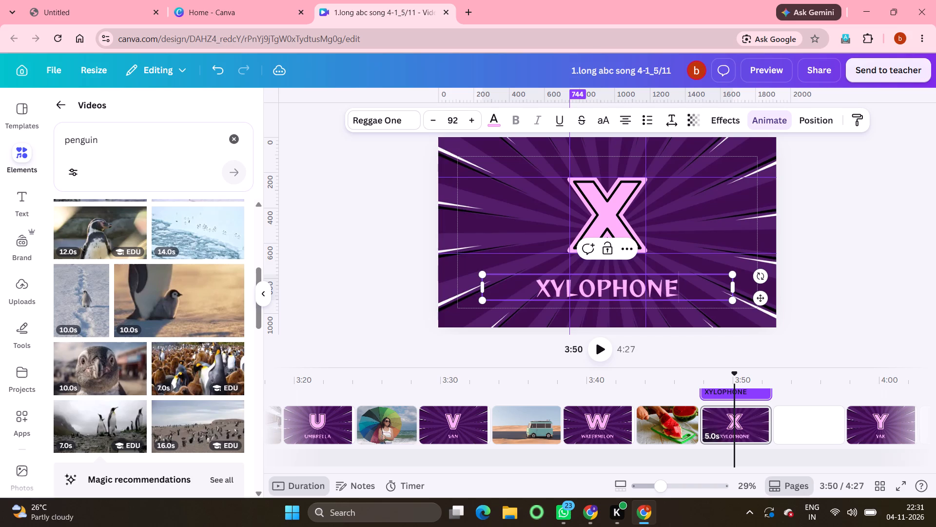
Select the blank page after the X page and replace the penguin video search with one for xylophone.
left_click(793, 422)
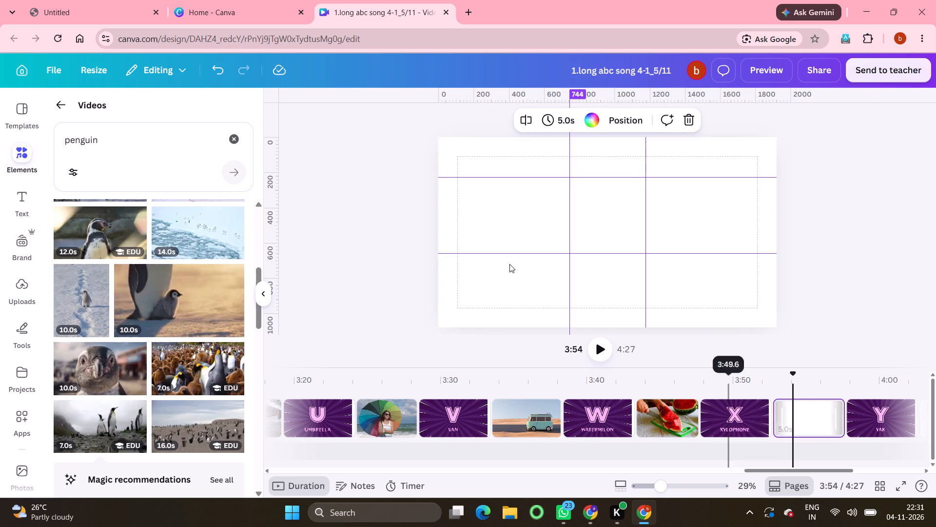
left_click(145, 149)
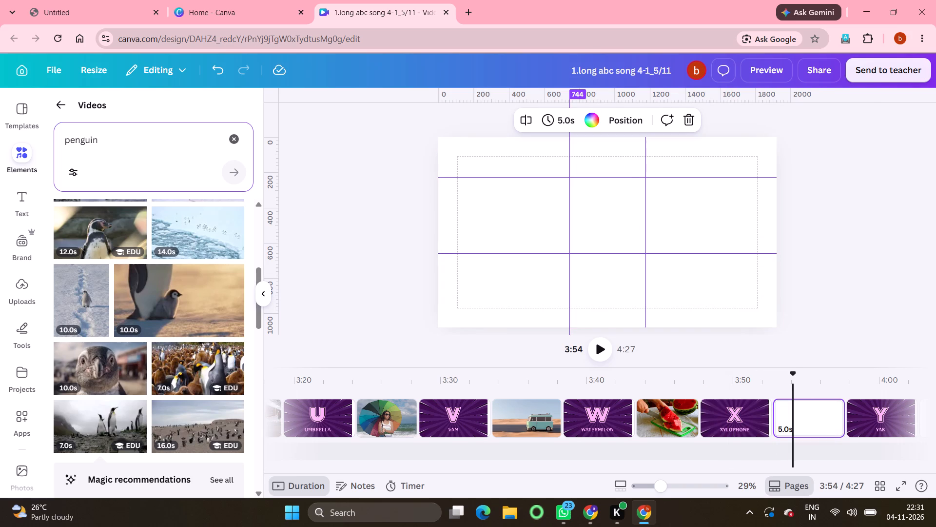
left_click(114, 145)
key("BackSpace")
key("BackSpace")
key("BackSpace")
key("BackSpace")
key("BackSpace")
key("BackSpace")
key("BackSpace")
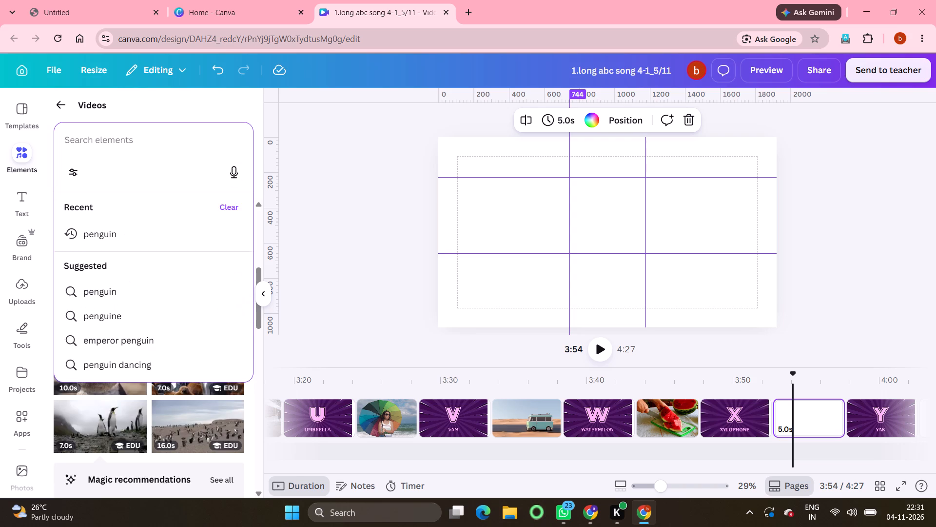
type("XYLOP")
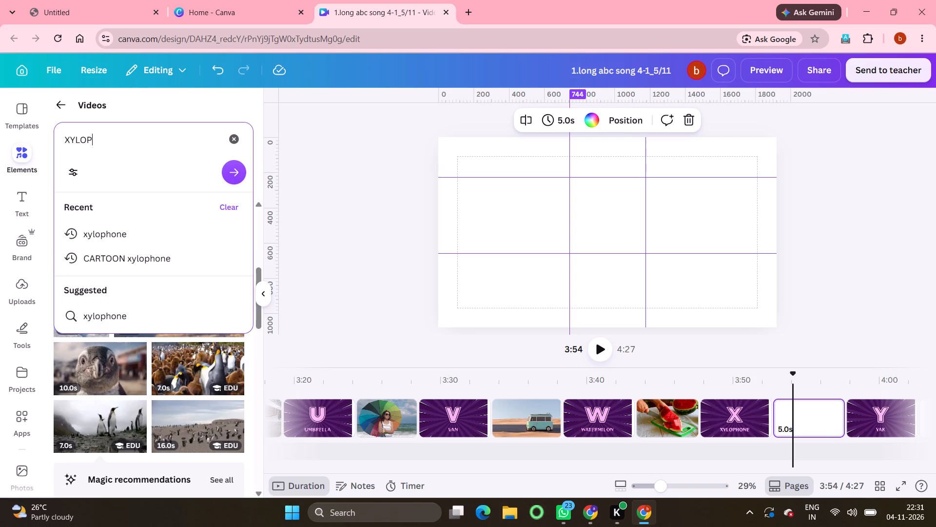
left_click(100, 229)
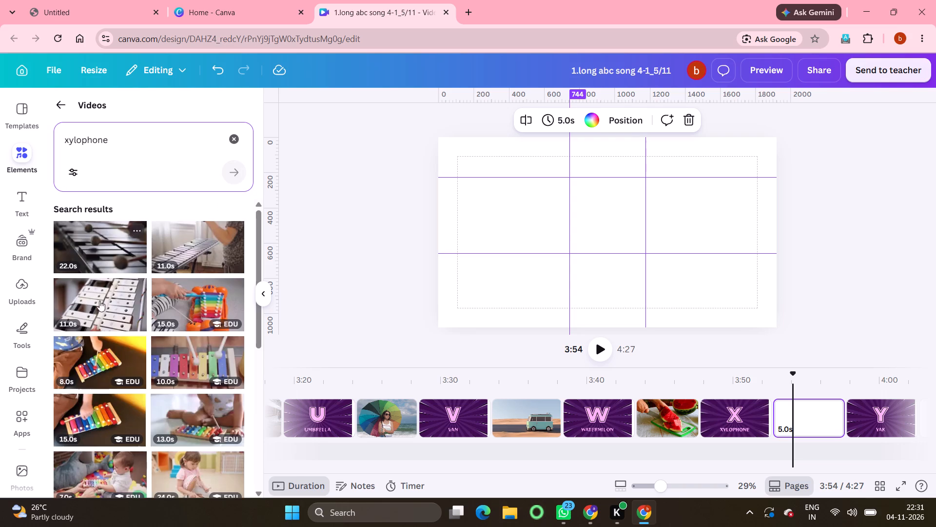
Fill the blank page after X with the 8.0s clip of a child in teal playing a xylophone, set as its background.
scroll(194, 407, "down", 4)
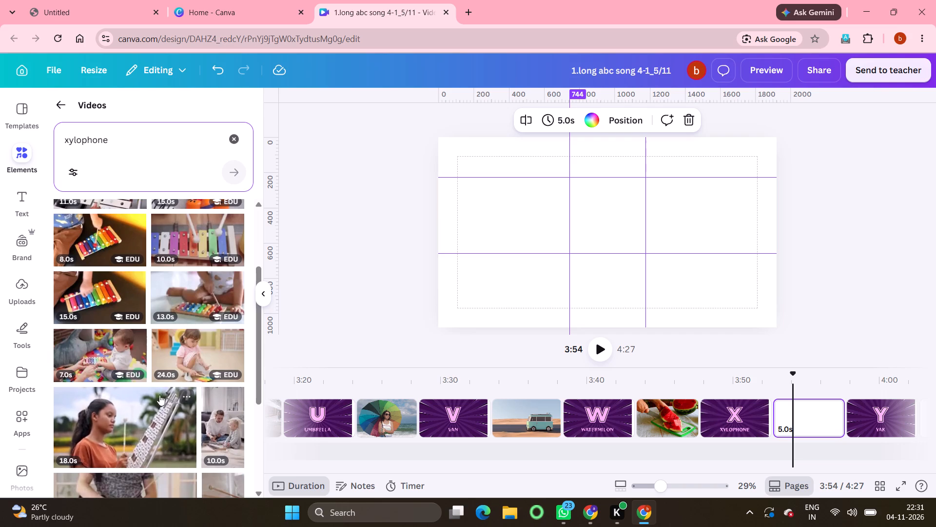
scroll(165, 433, "down", 3)
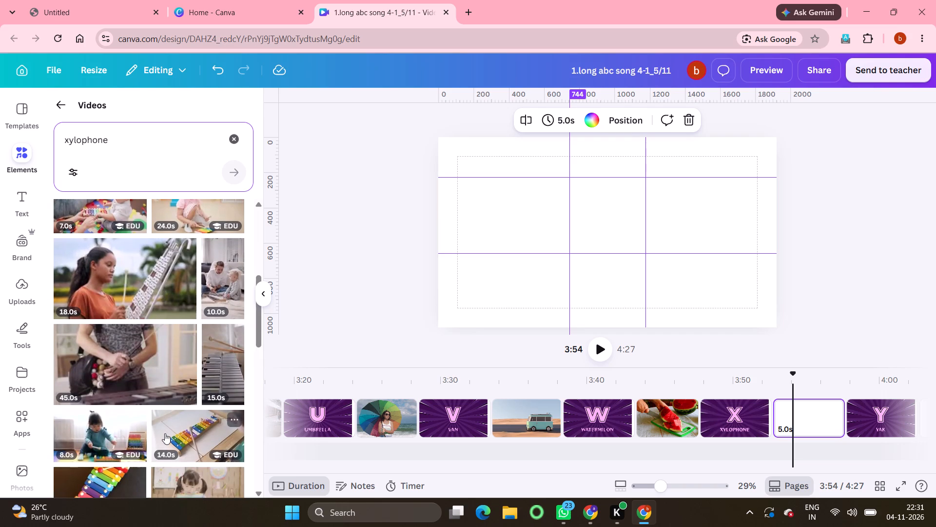
scroll(165, 433, "down", 1)
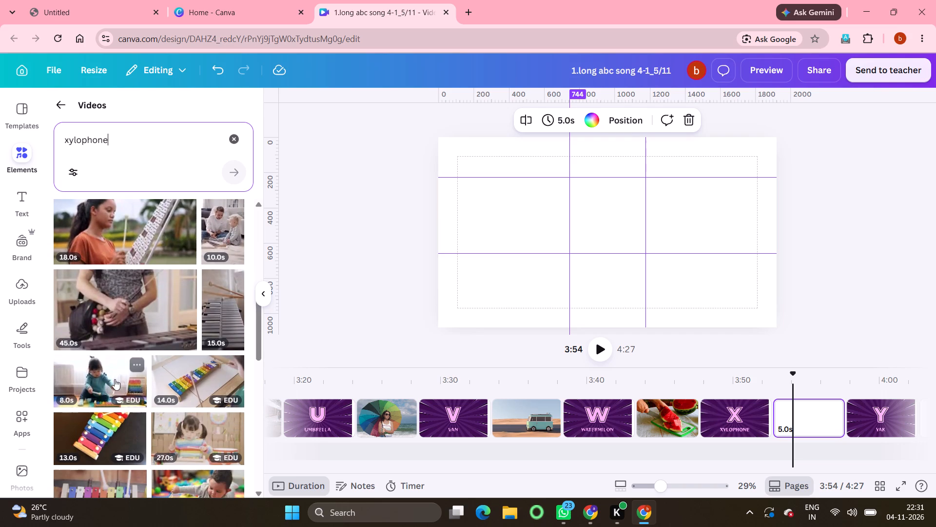
left_click(115, 379)
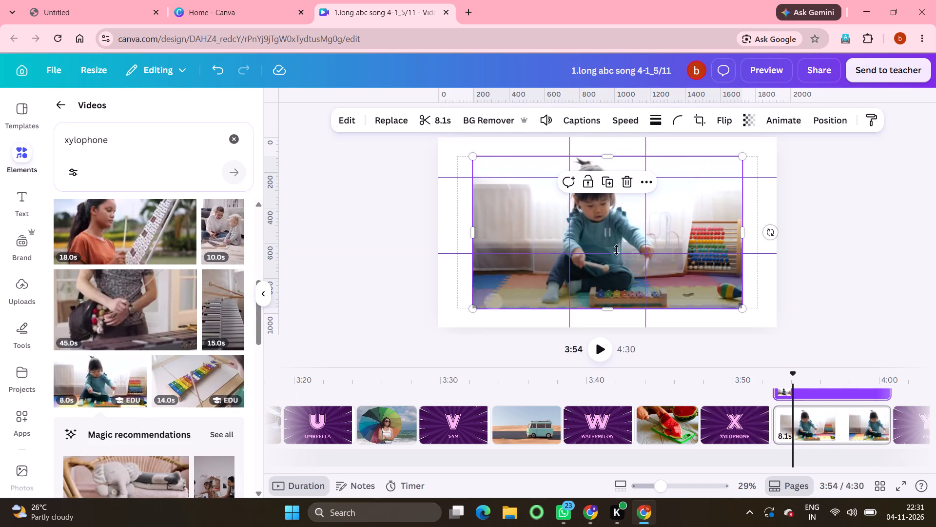
right_click(674, 224)
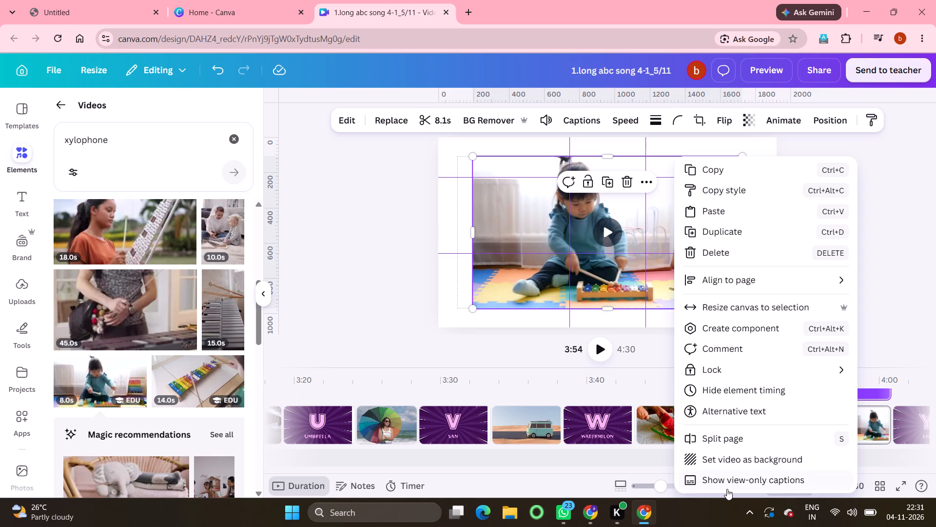
left_click(740, 457)
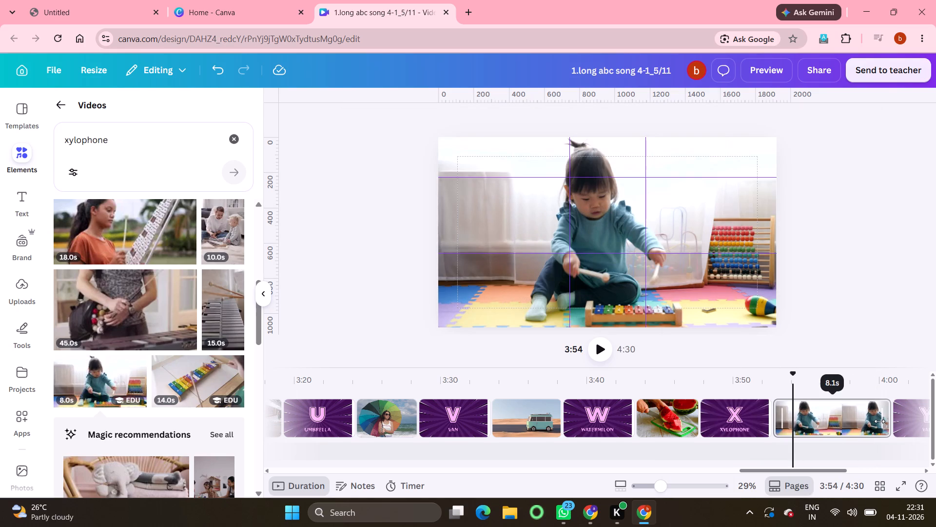
Trim the xylophone clip page to 4.5 s on the timeline.
left_click_drag(880, 421, 787, 416)
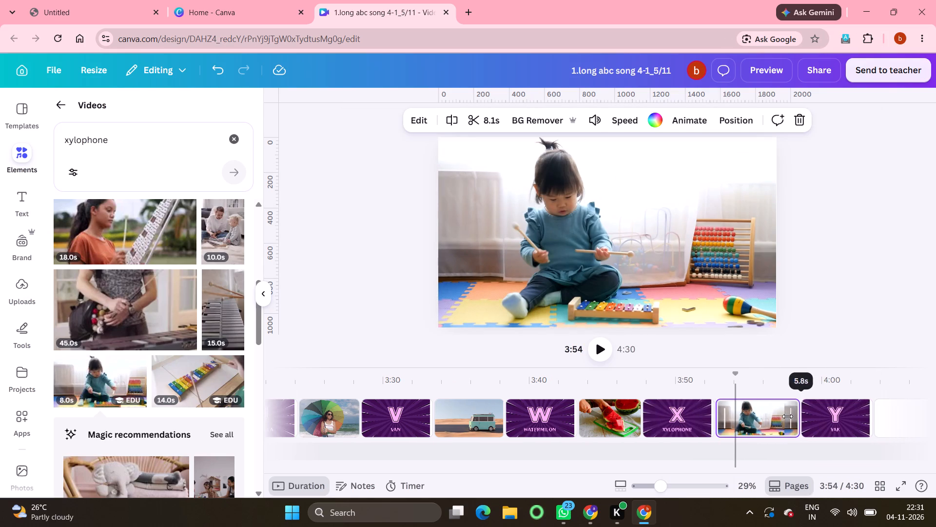
left_click_drag(787, 416, 770, 411)
Replace the word below the letter Y with YO-YO.
scroll(818, 419, "left", 2)
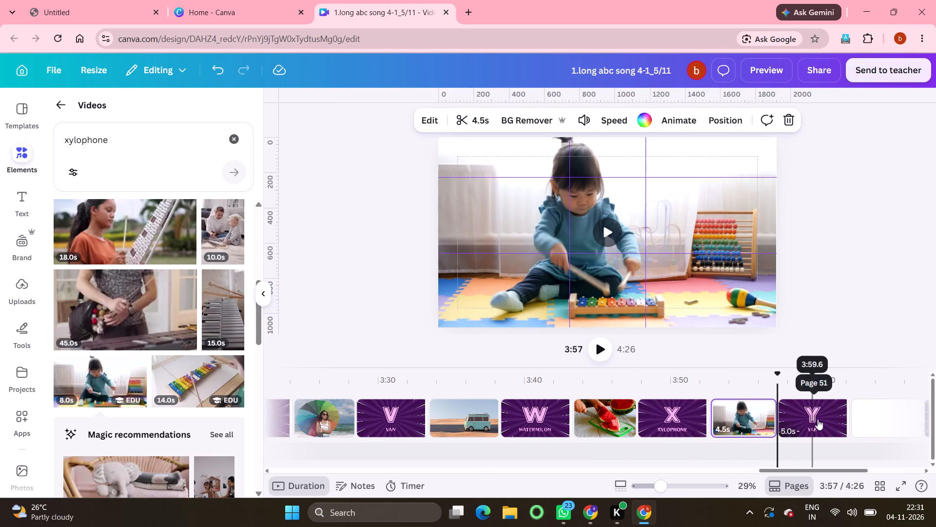
scroll(818, 419, "left", 3)
left_click(519, 429)
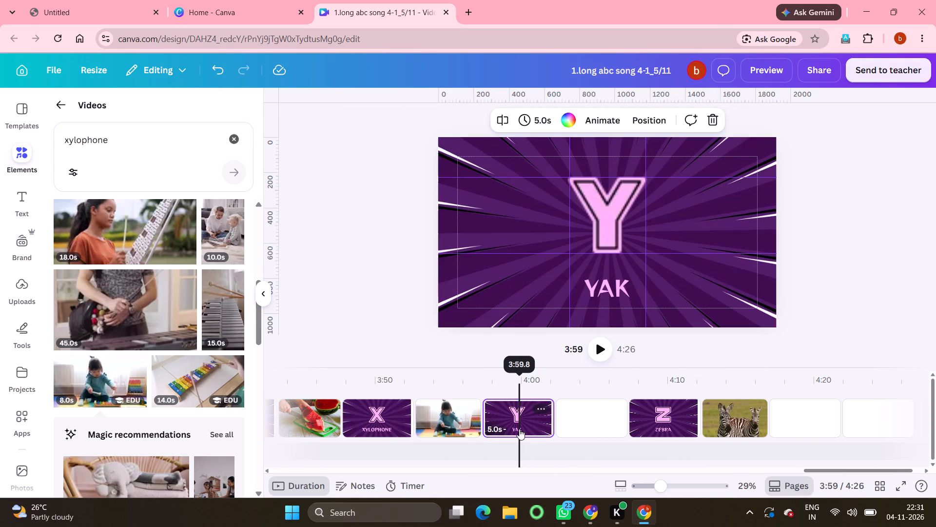
double_click(613, 292)
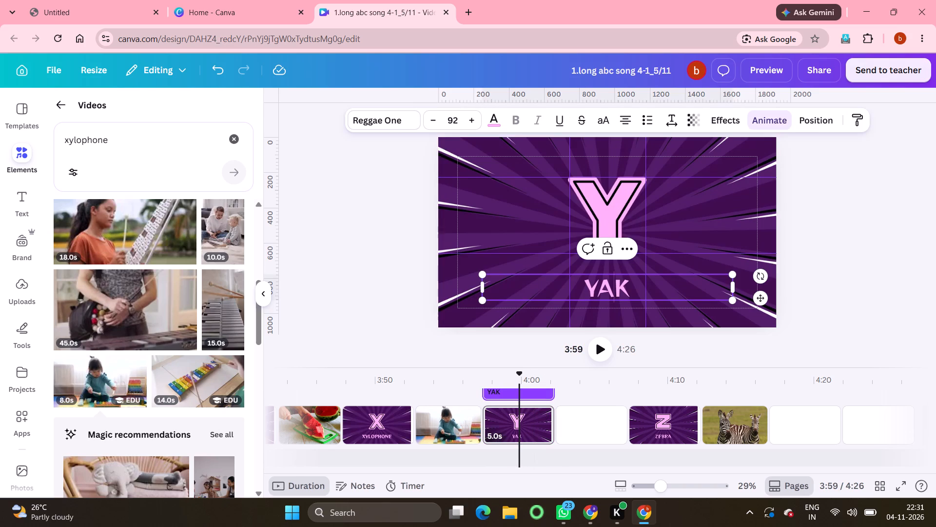
double_click(613, 292)
key("BackSpace")
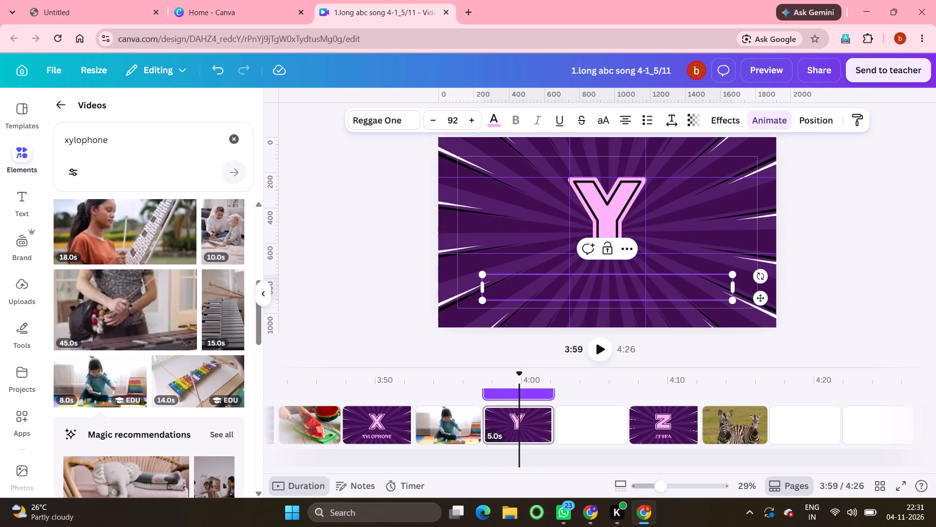
type("YO-")
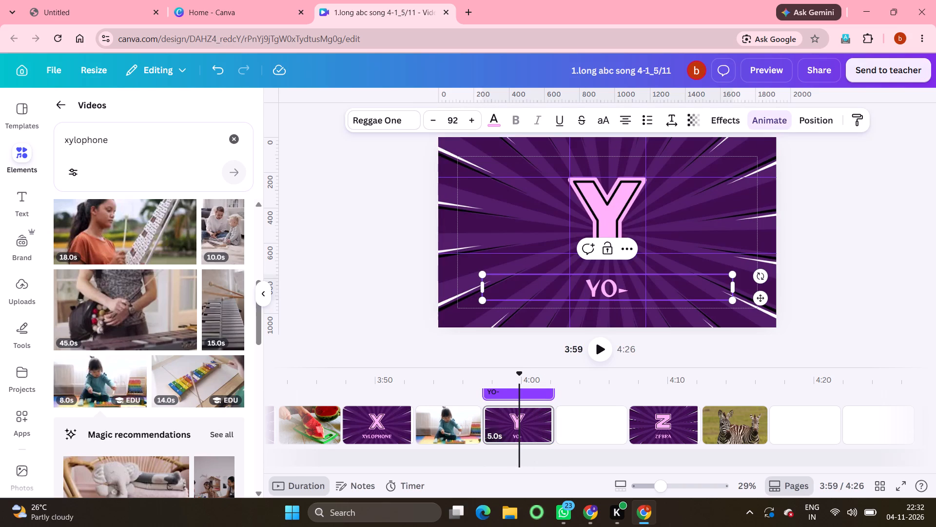
type("YO")
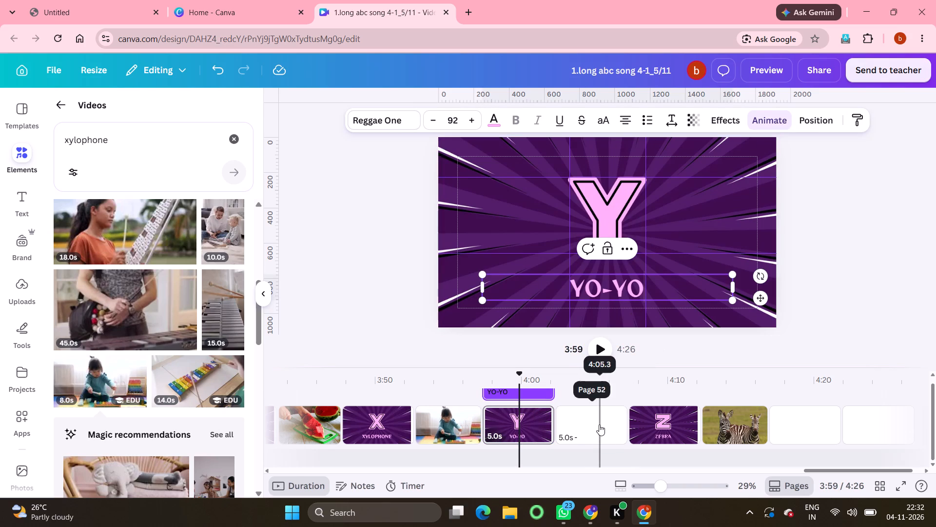
Fill the blank page after Y with the cartoon yo-yo video from your own projects, set as its background.
left_click(599, 425)
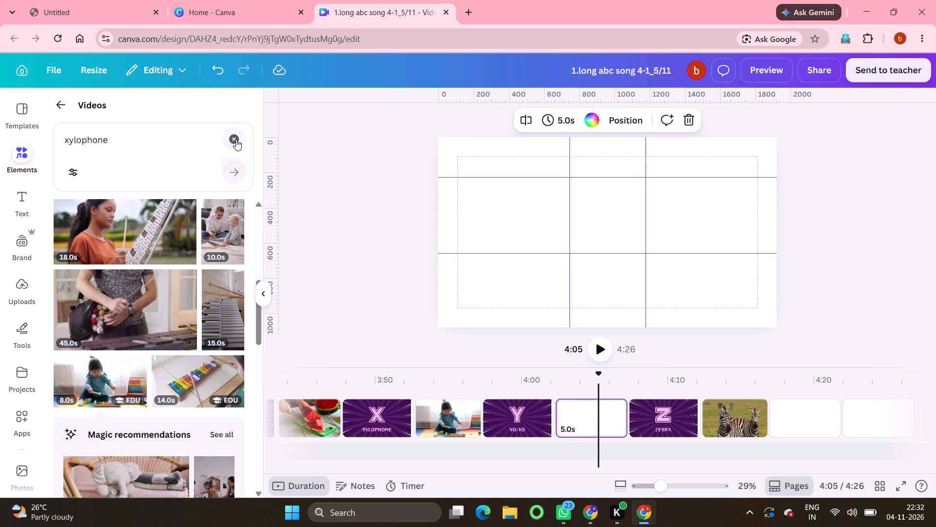
left_click(234, 138)
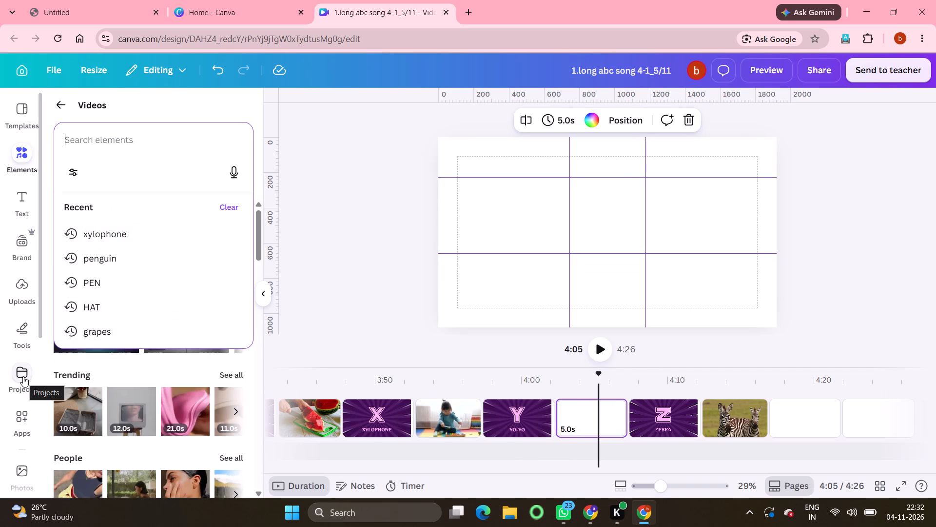
left_click(23, 376)
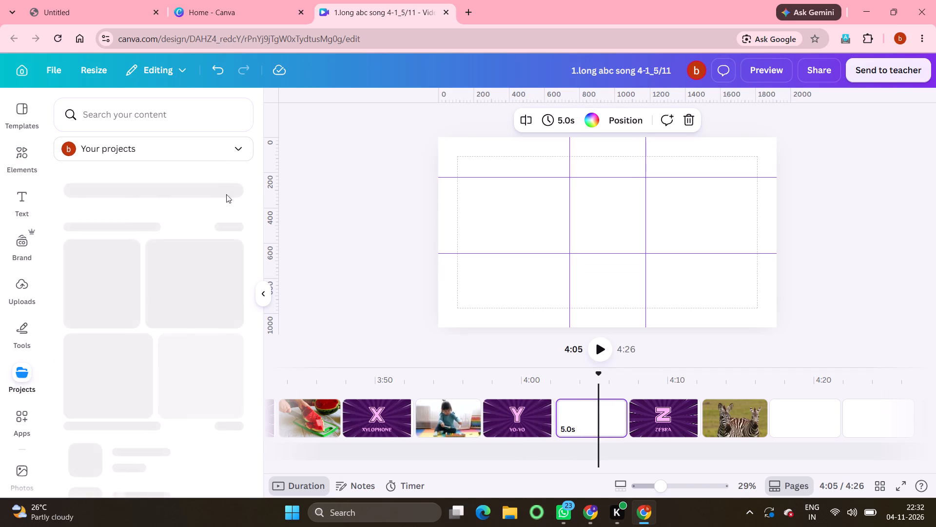
left_click(232, 184)
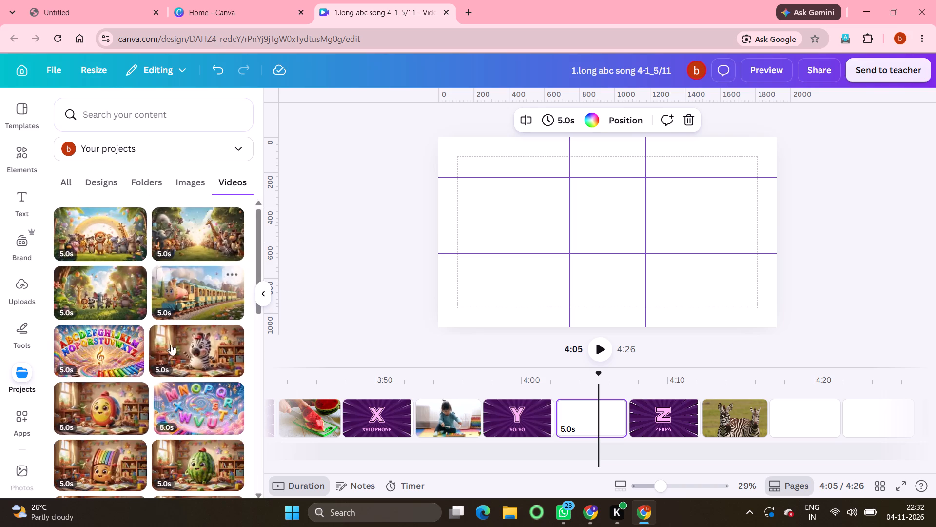
scroll(156, 385, "down", 3)
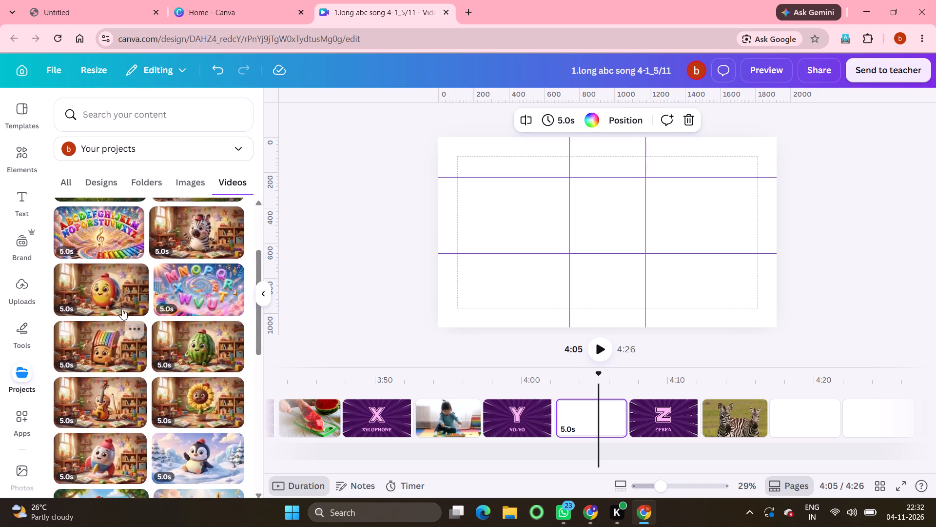
left_click(114, 291)
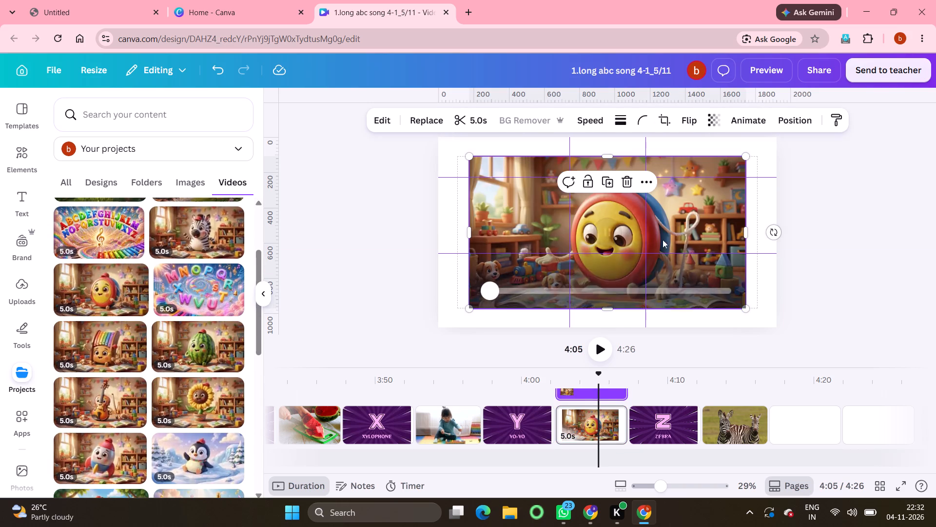
right_click(709, 219)
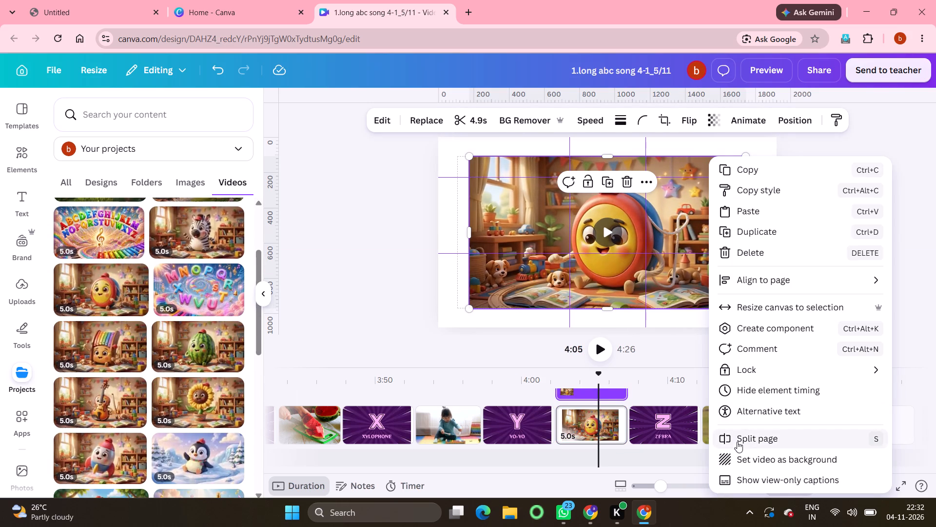
left_click(769, 462)
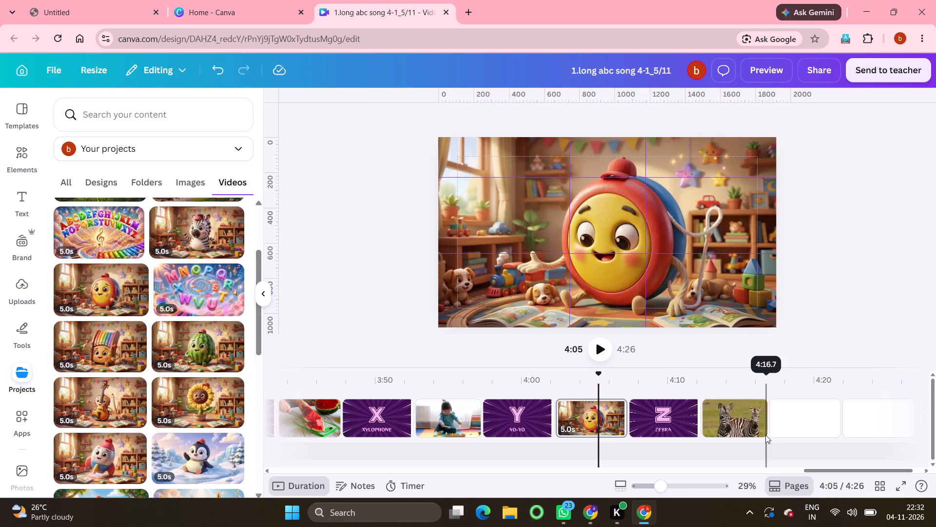
Look back through the timeline to the first page and play the opening seconds of the video.
scroll(765, 435, "left", 4)
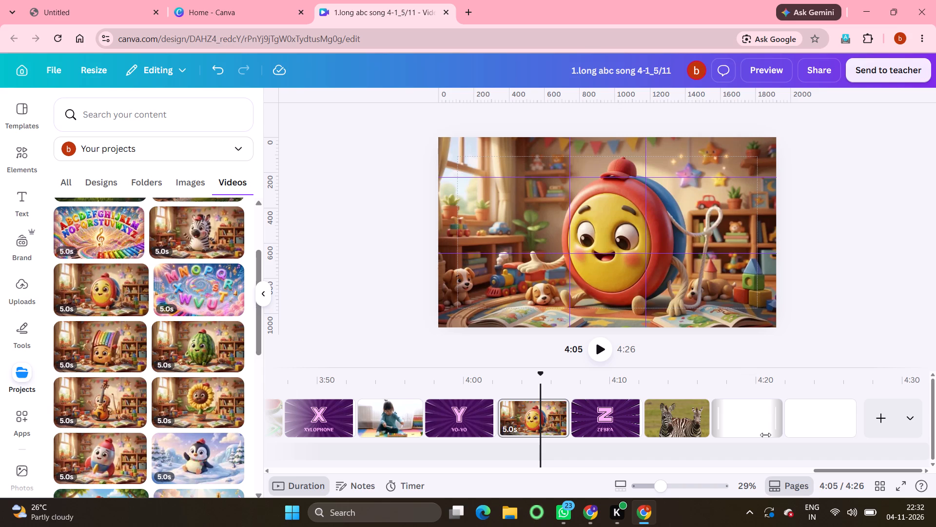
scroll(685, 419, "right", 7)
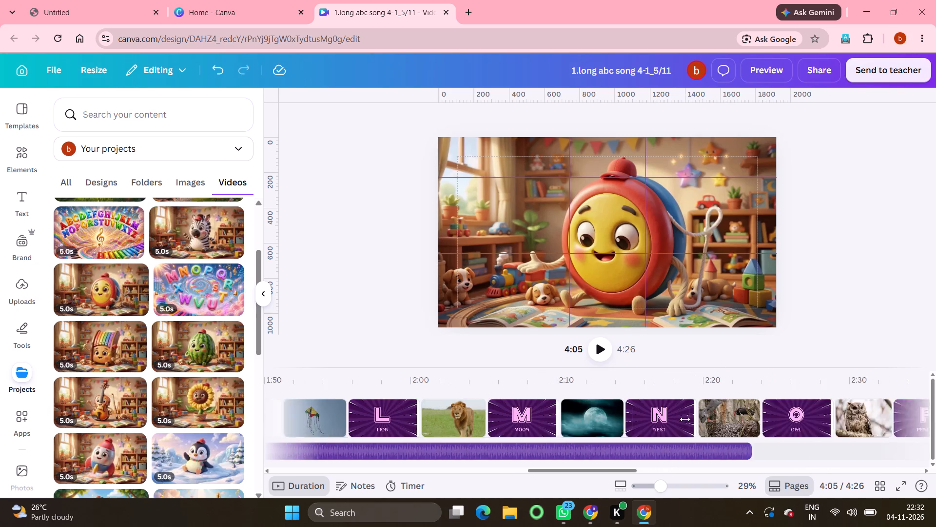
scroll(685, 419, "right", 4)
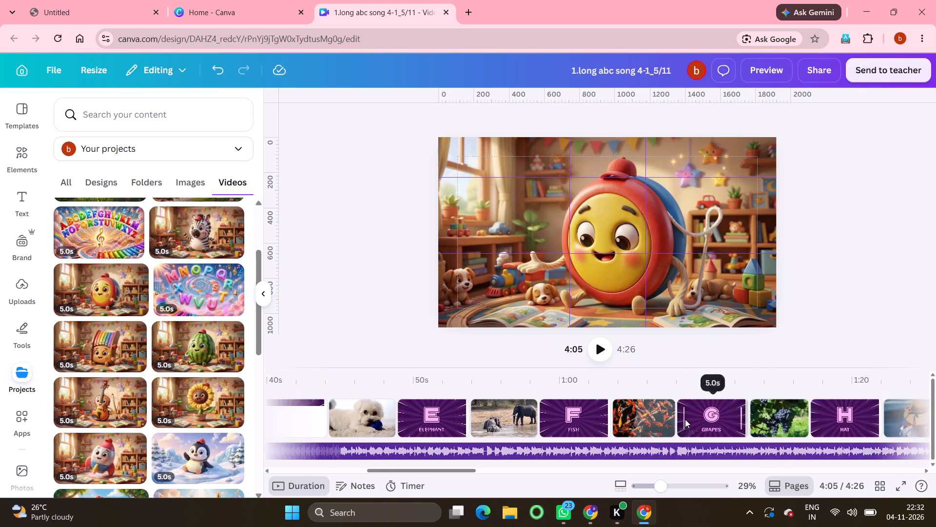
scroll(685, 419, "right", 4)
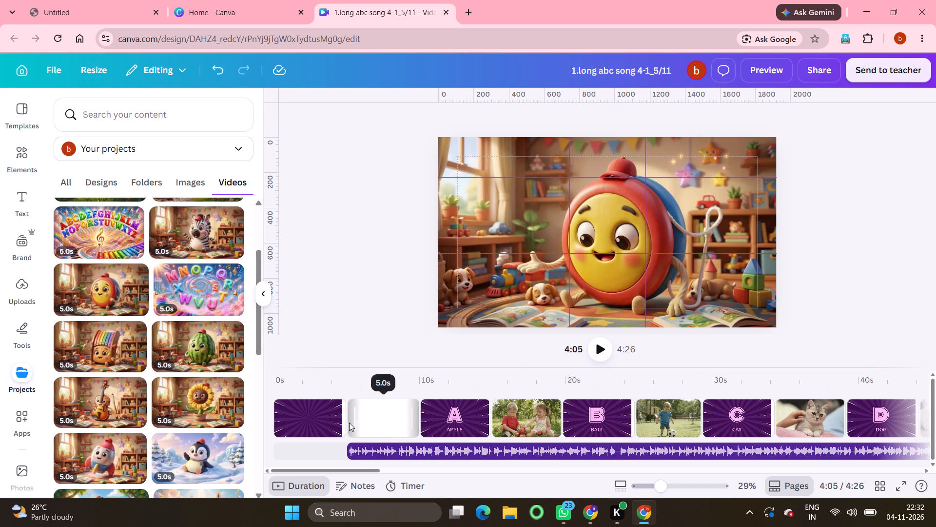
left_click(327, 414)
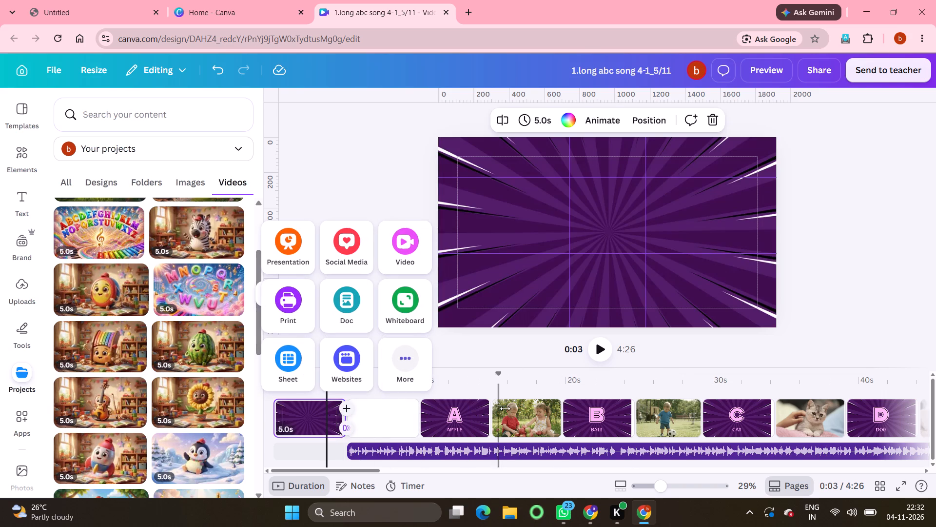
left_click(608, 356)
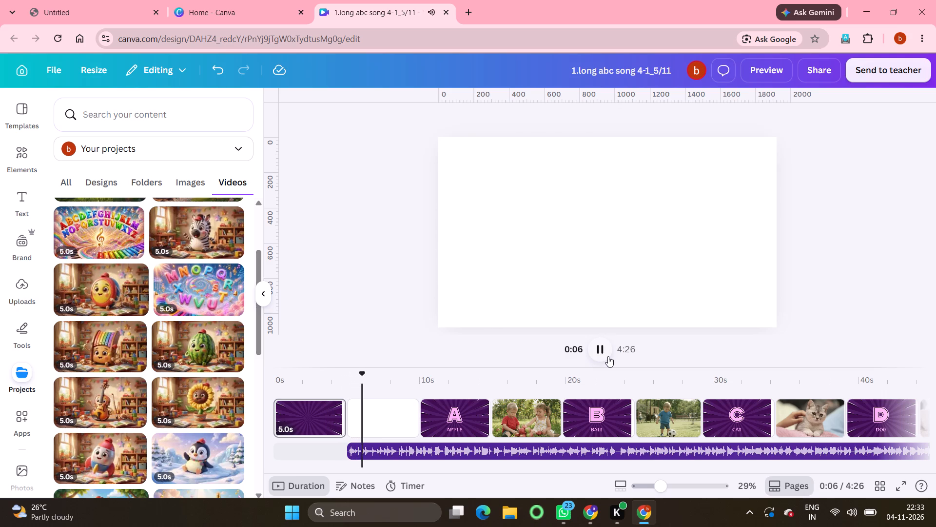
left_click(604, 352)
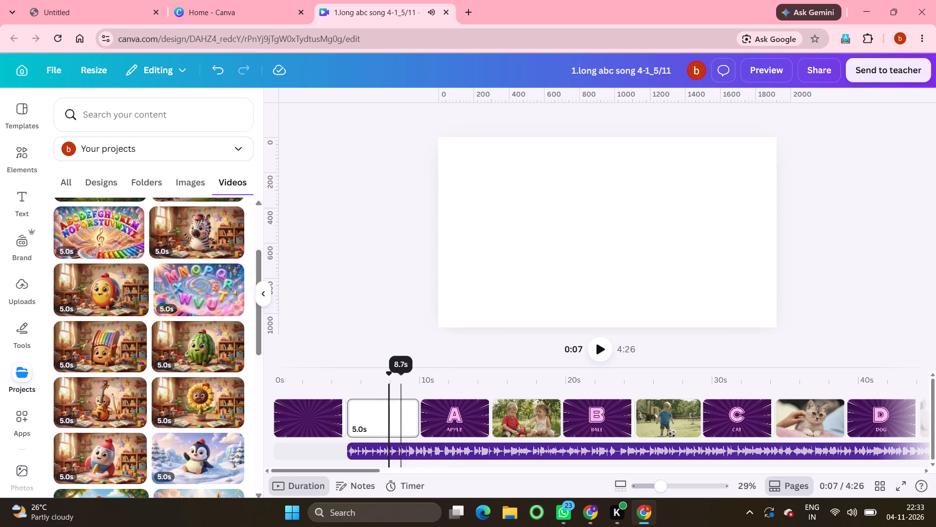
Play the video from the end of the first page, through the letter A page, into the apple clip.
left_click_drag(389, 375, 343, 374)
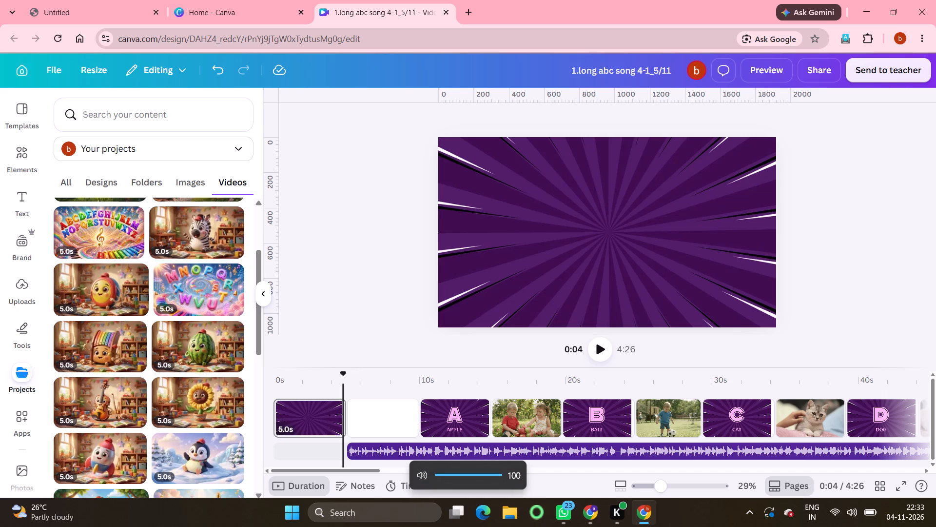
left_click_drag(341, 374, 353, 372)
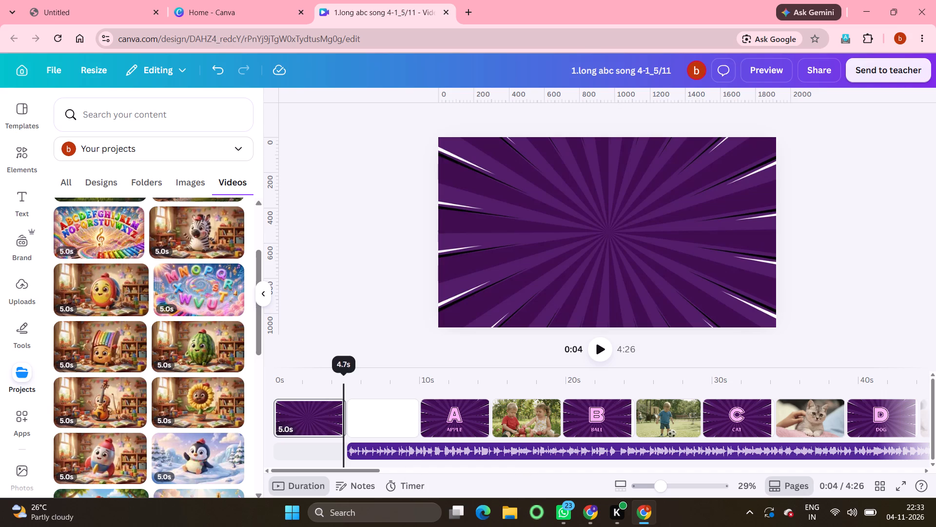
left_click_drag(353, 372, 343, 364)
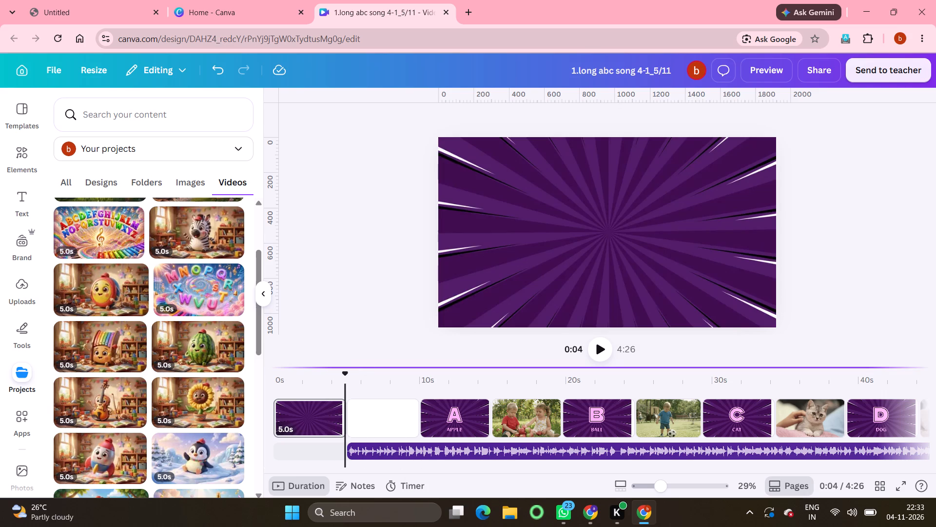
left_click(602, 349)
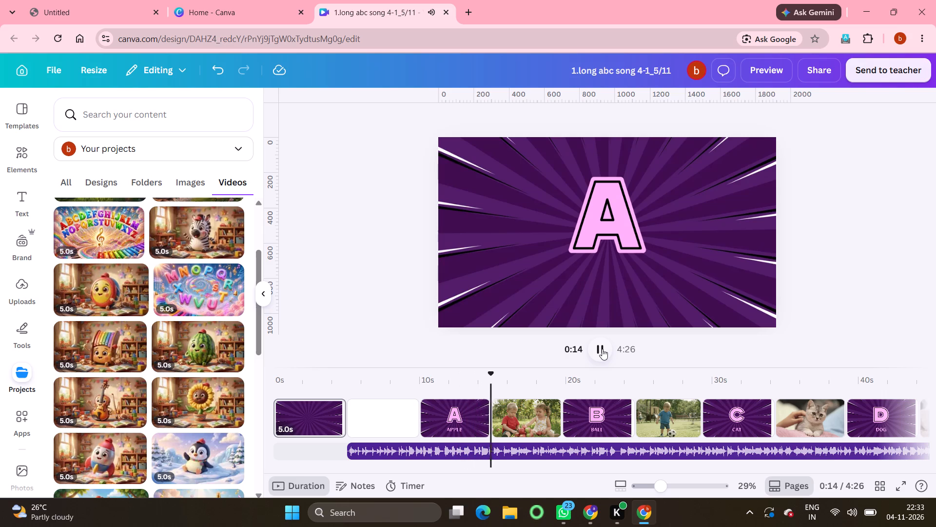
left_click(602, 349)
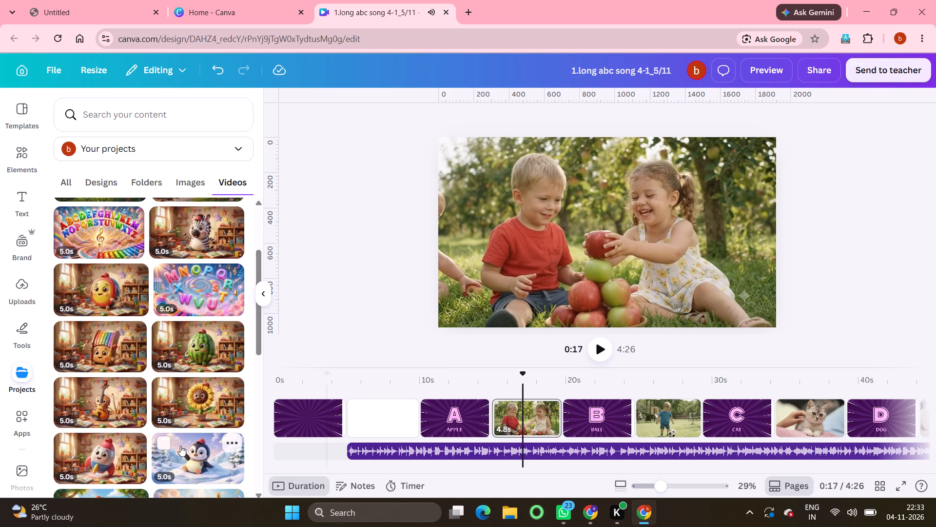
Fill the blank second page with the balloon-letter ABC video featuring an apple, ball and cat from your own projects, set as its background.
left_click_drag(180, 446, 171, 426)
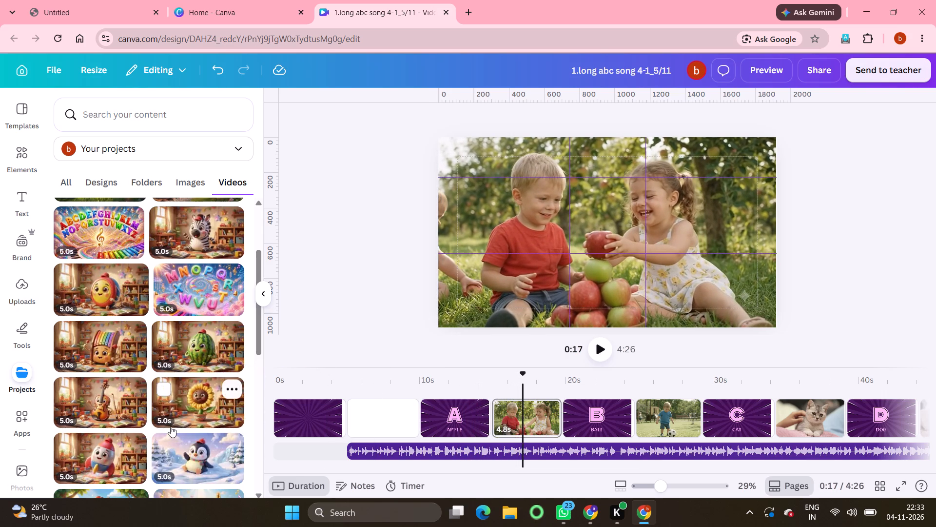
scroll(171, 426, "down", 6)
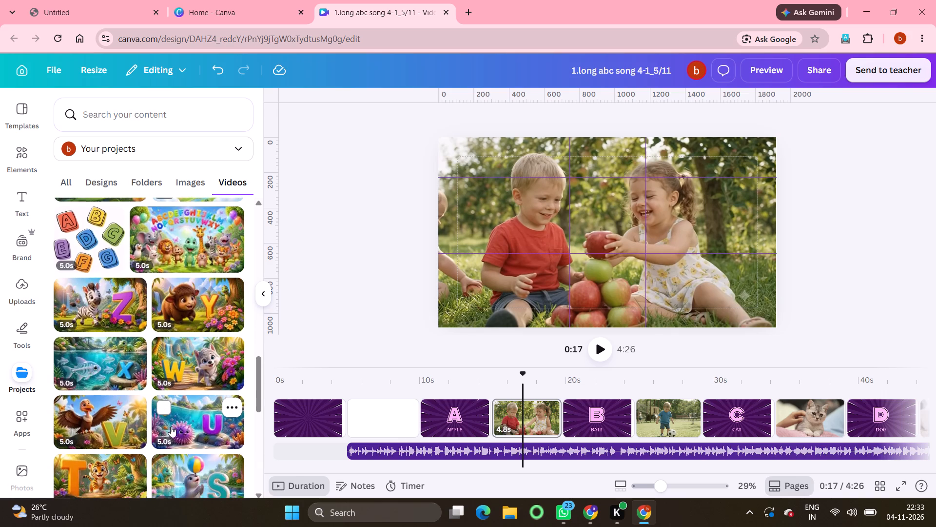
scroll(171, 426, "down", 7)
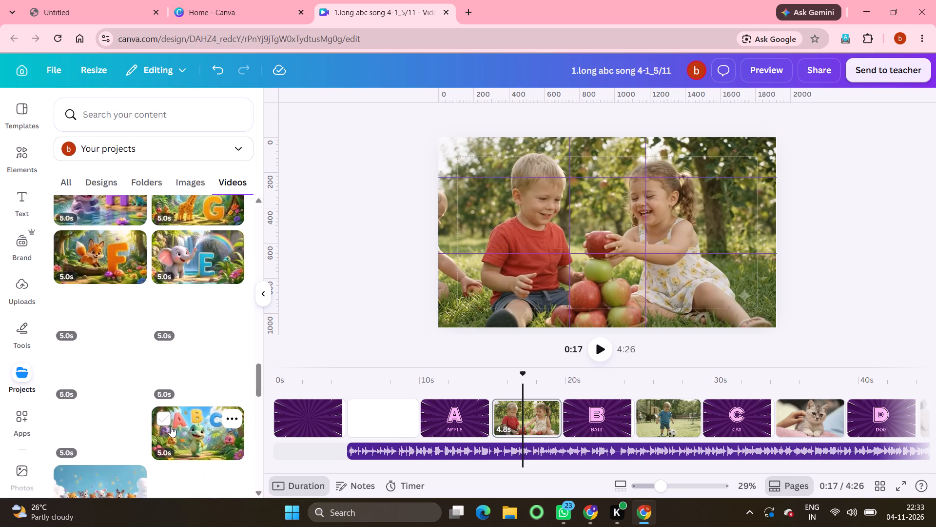
scroll(171, 426, "down", 6)
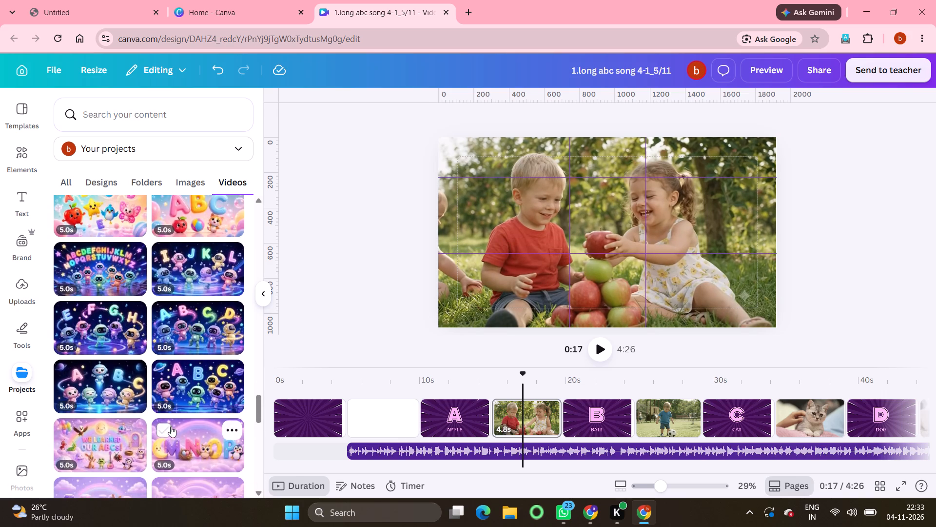
scroll(171, 426, "up", 1)
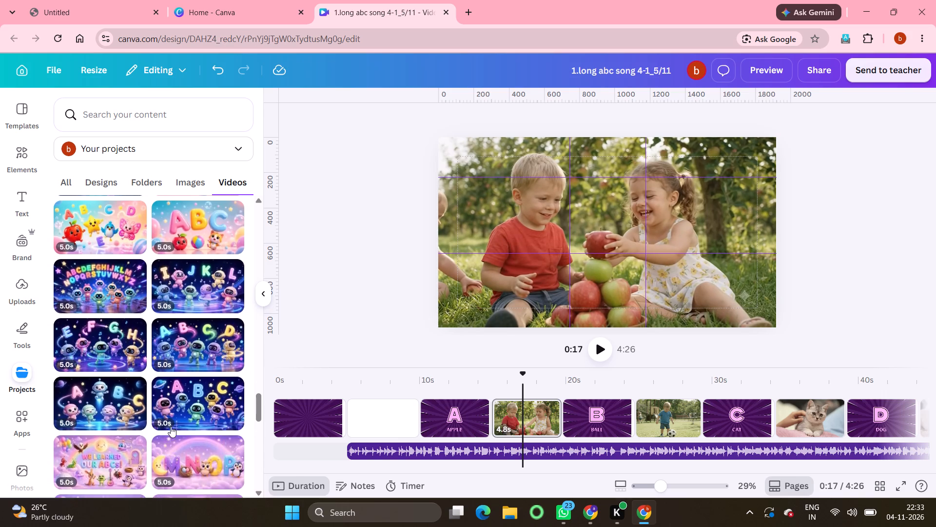
scroll(171, 426, "up", 1)
left_click(379, 413)
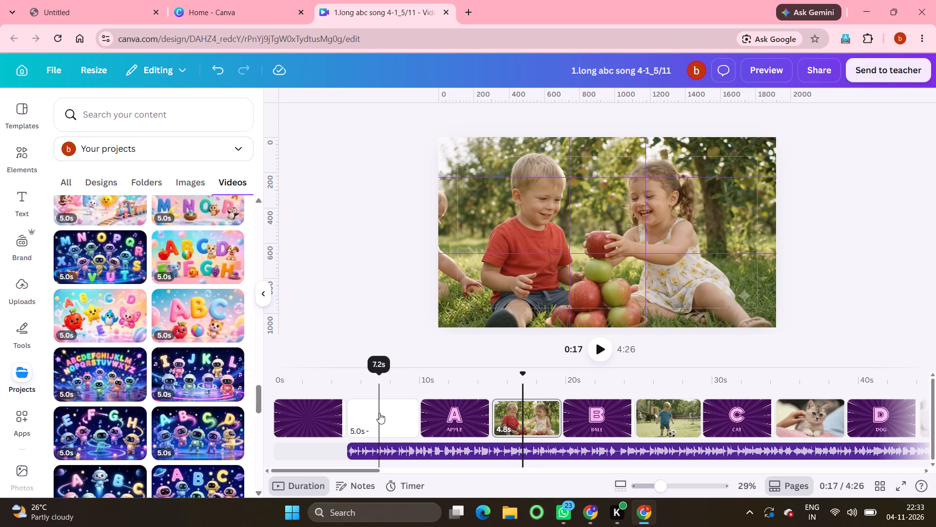
left_click(208, 309)
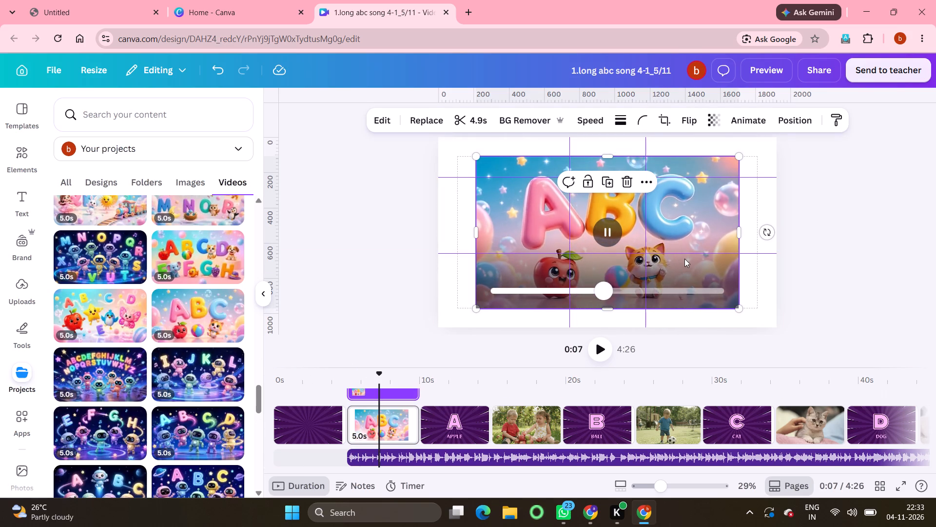
right_click(700, 220)
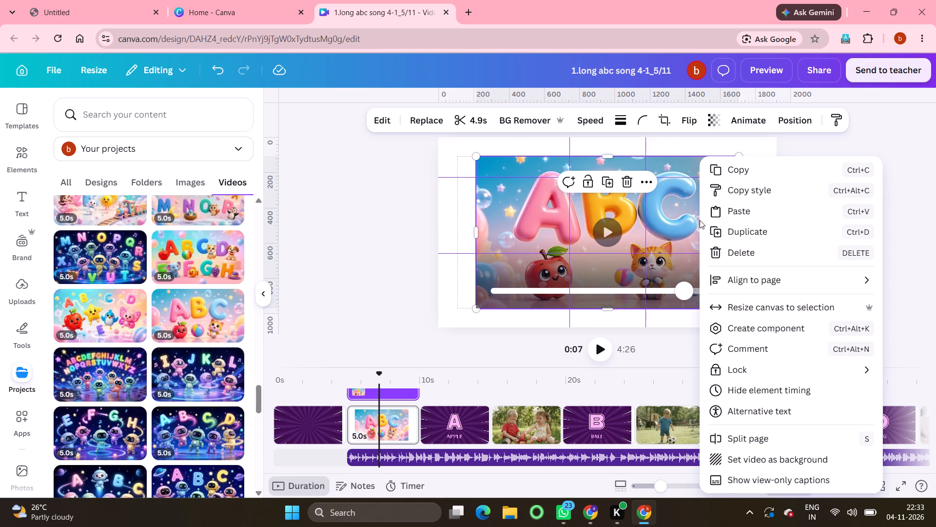
left_click(751, 459)
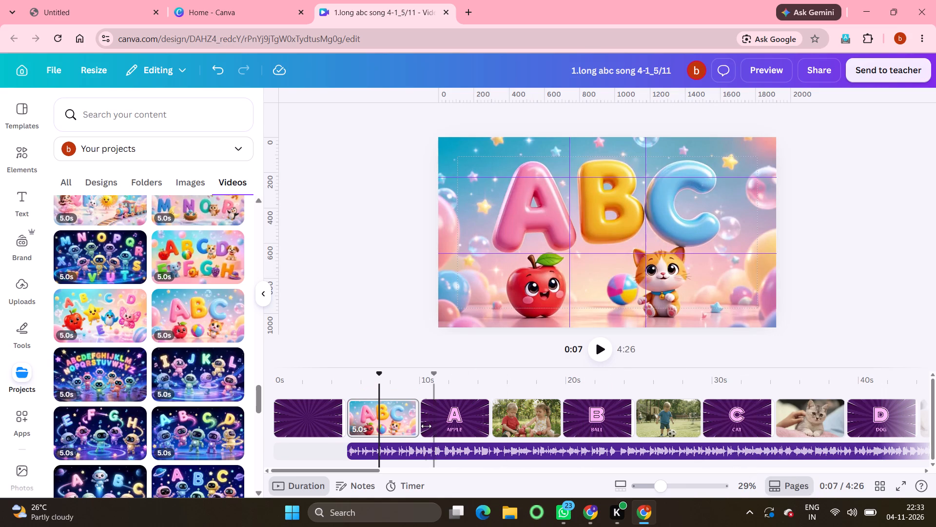
Return the playhead to the start of the second page and browse your own project videos for other ABC clips.
left_click_drag(378, 373, 348, 374)
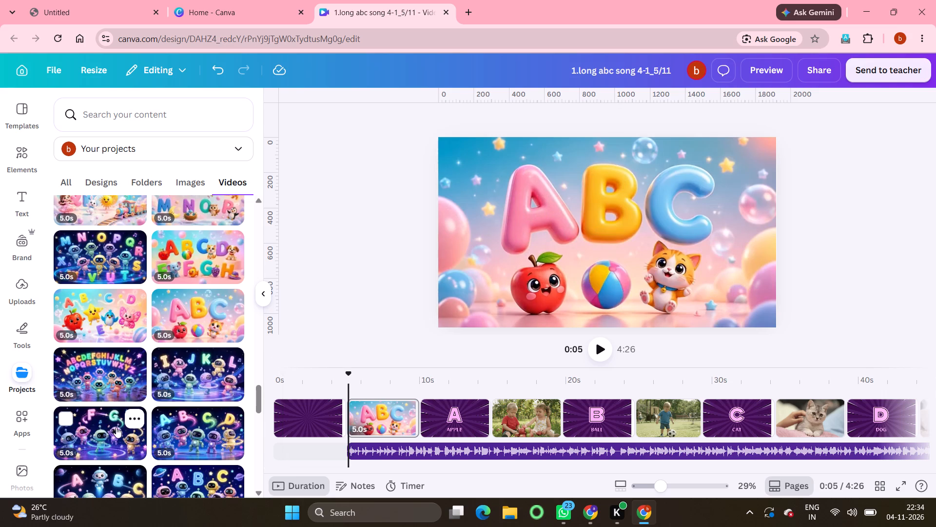
scroll(116, 427, "down", 9)
scroll(116, 427, "up", 3)
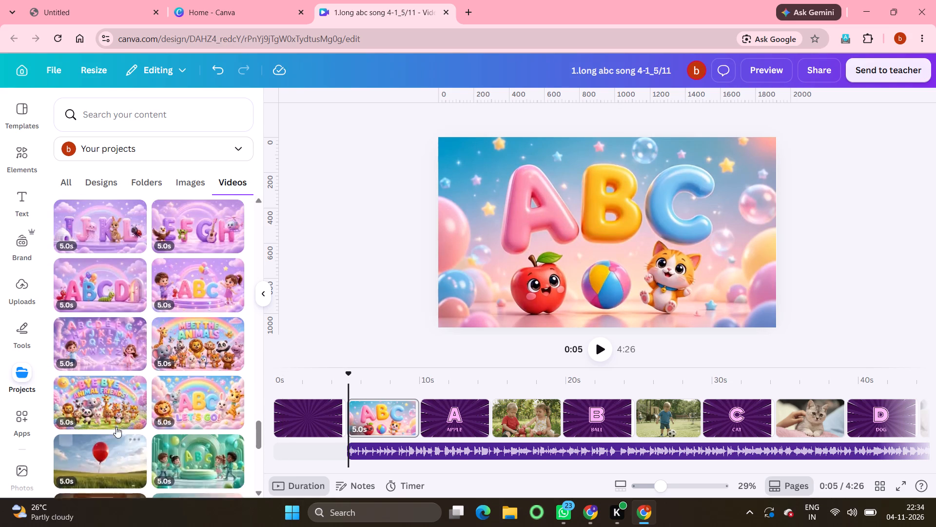
scroll(116, 427, "down", 1)
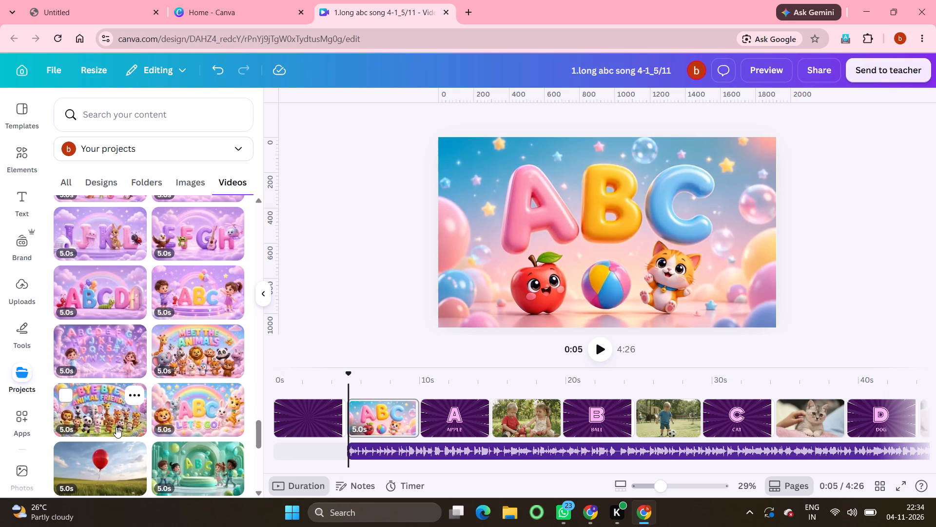
scroll(116, 427, "down", 4)
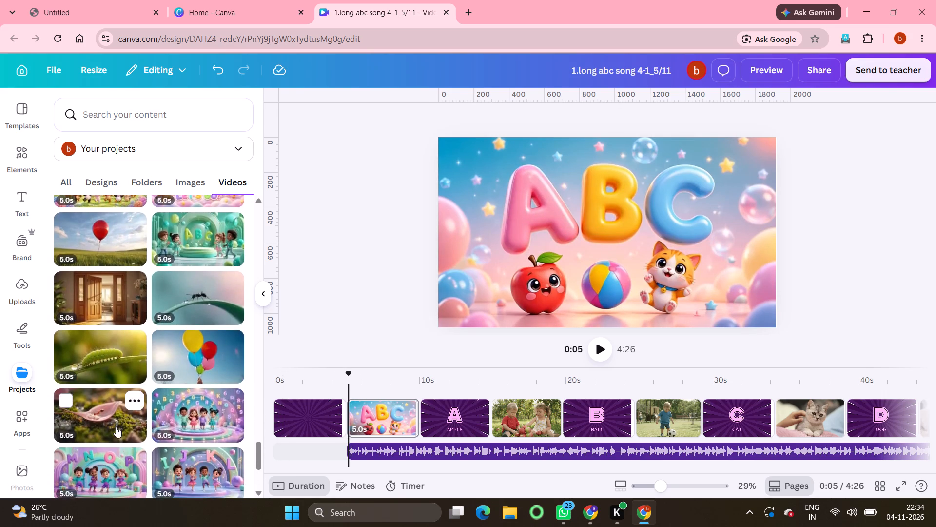
scroll(116, 427, "down", 7)
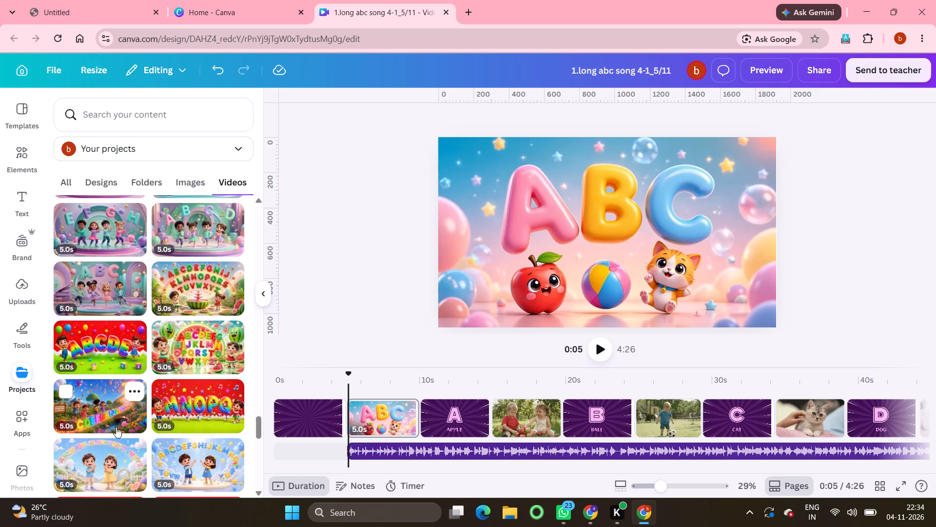
scroll(116, 427, "down", 1)
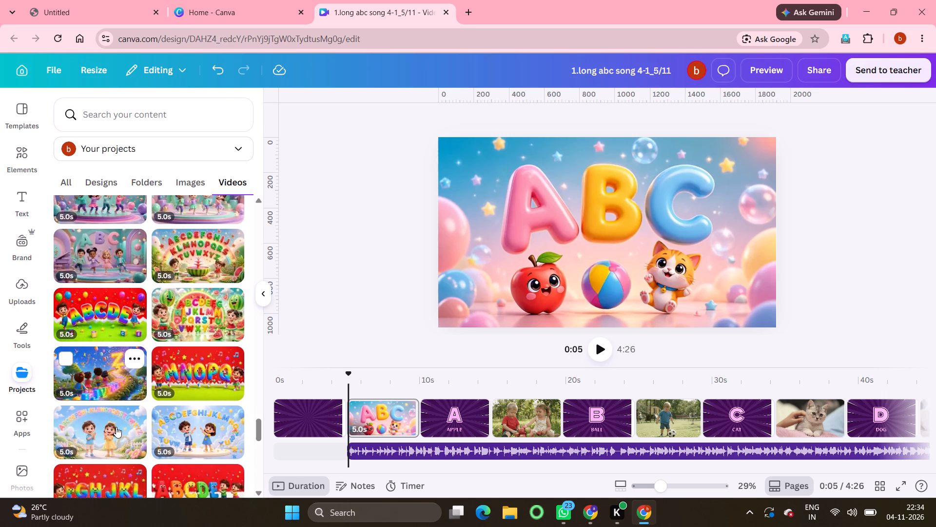
scroll(116, 427, "down", 2)
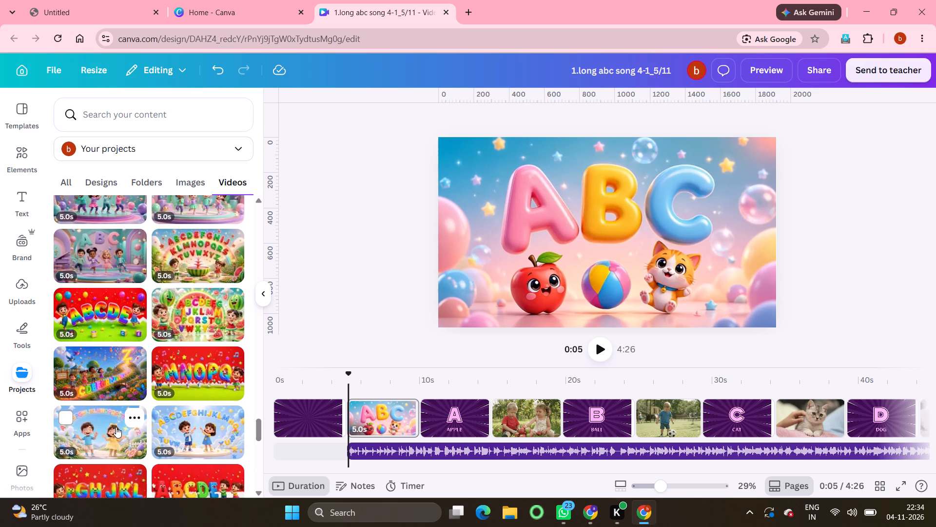
scroll(116, 427, "down", 2)
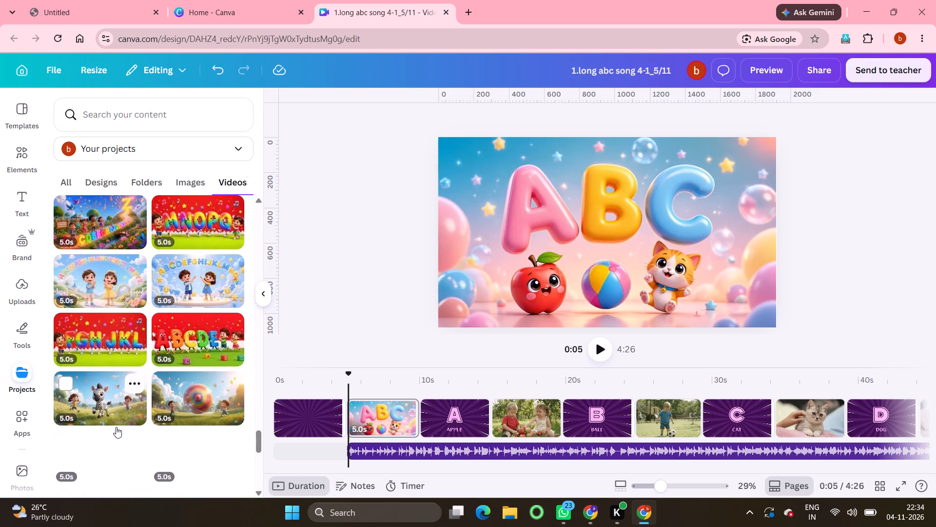
scroll(116, 427, "down", 4)
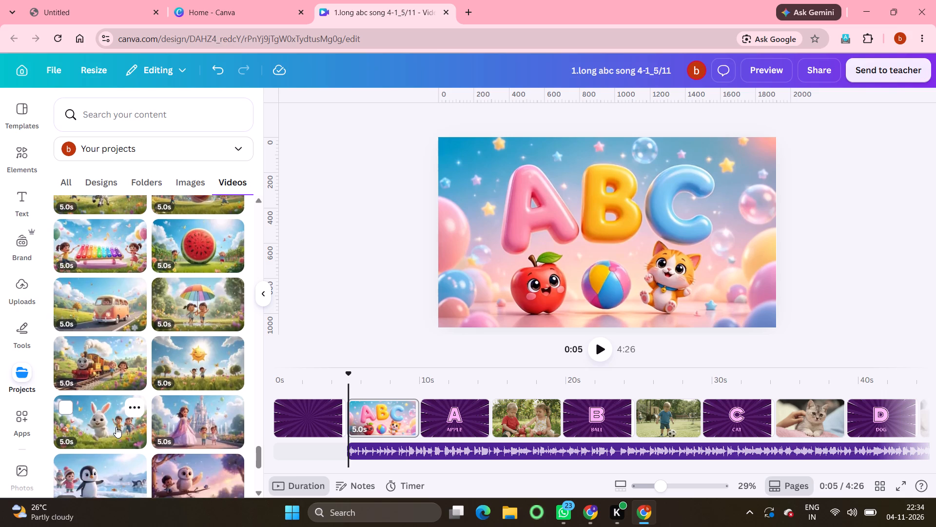
scroll(116, 427, "down", 6)
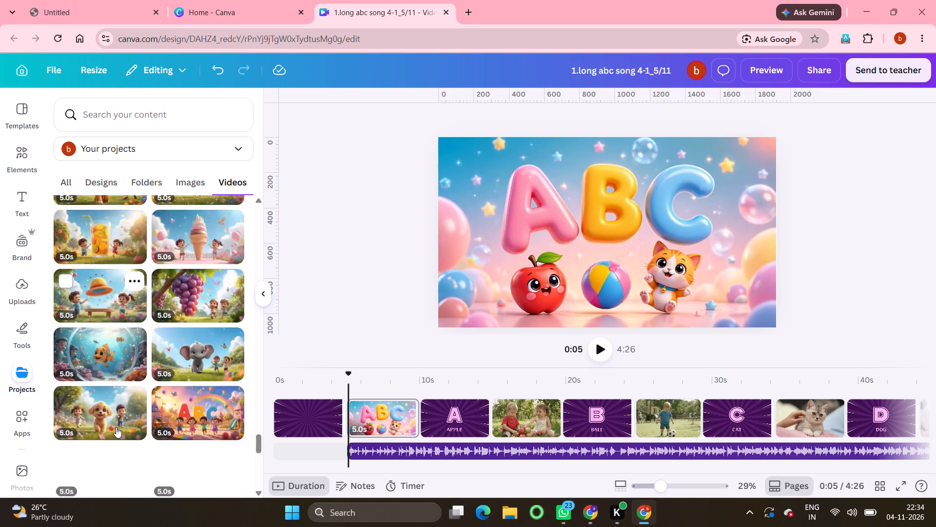
scroll(116, 427, "down", 6)
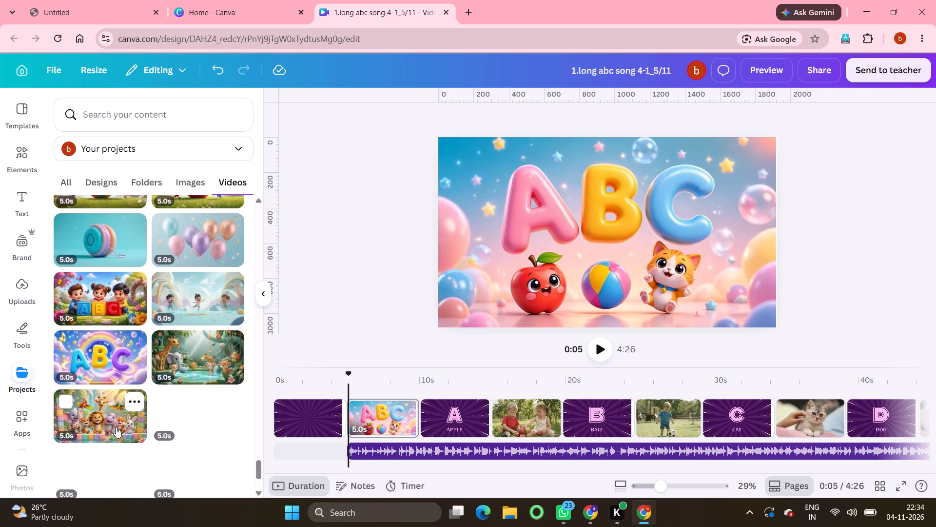
scroll(116, 427, "down", 2)
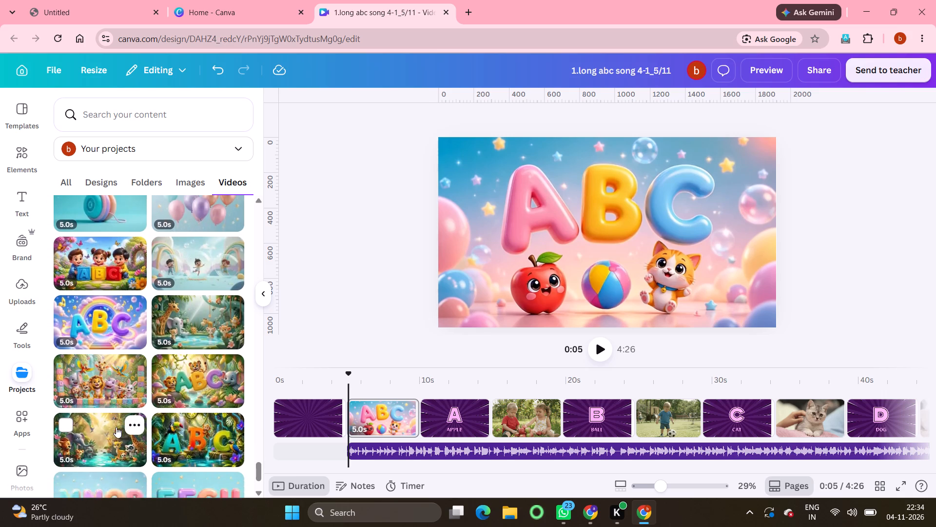
scroll(116, 427, "down", 7)
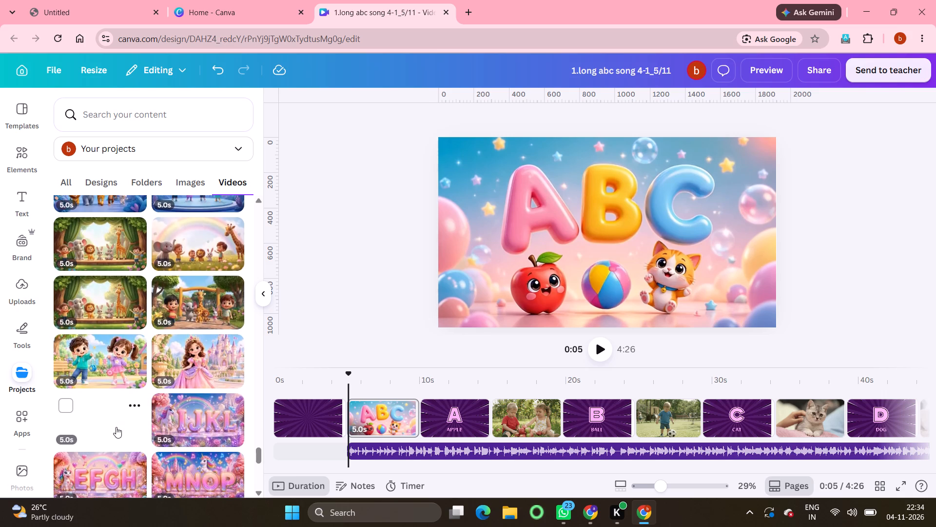
scroll(116, 427, "down", 4)
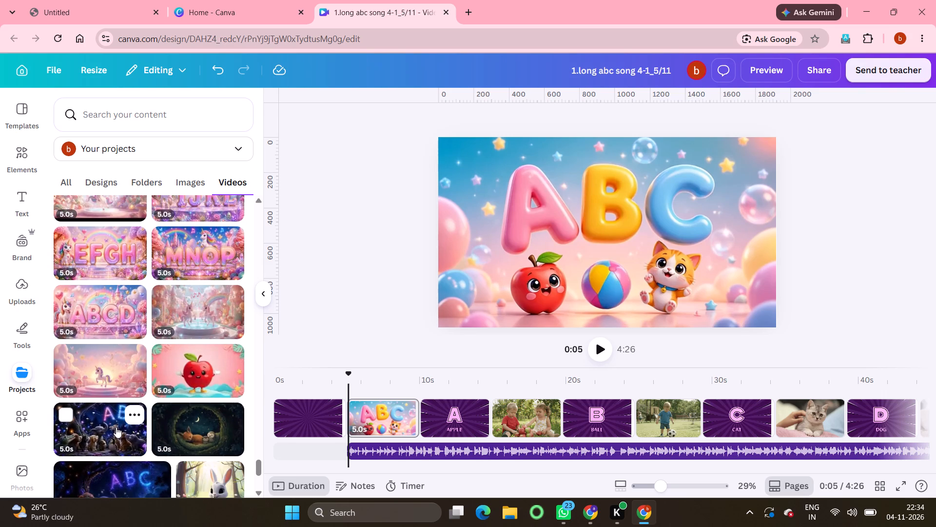
scroll(116, 427, "down", 2)
scroll(116, 427, "up", 2)
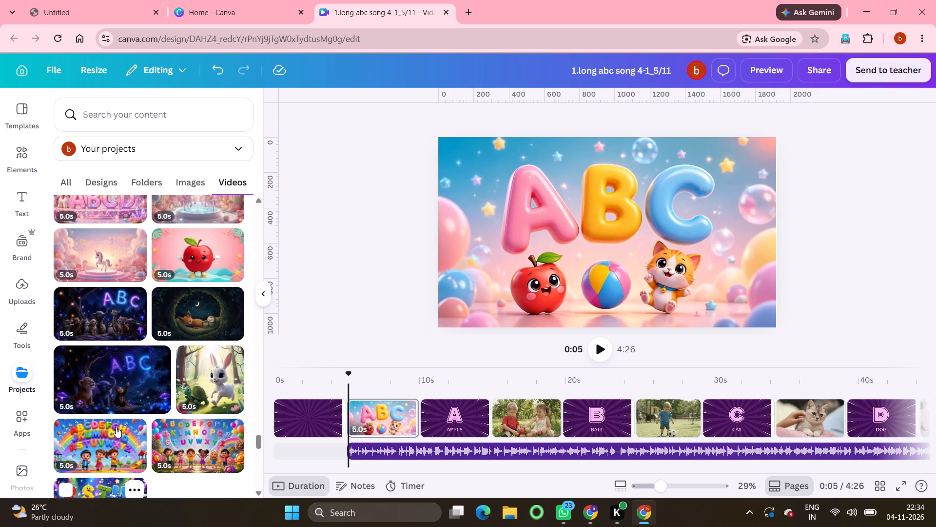
scroll(116, 427, "up", 1)
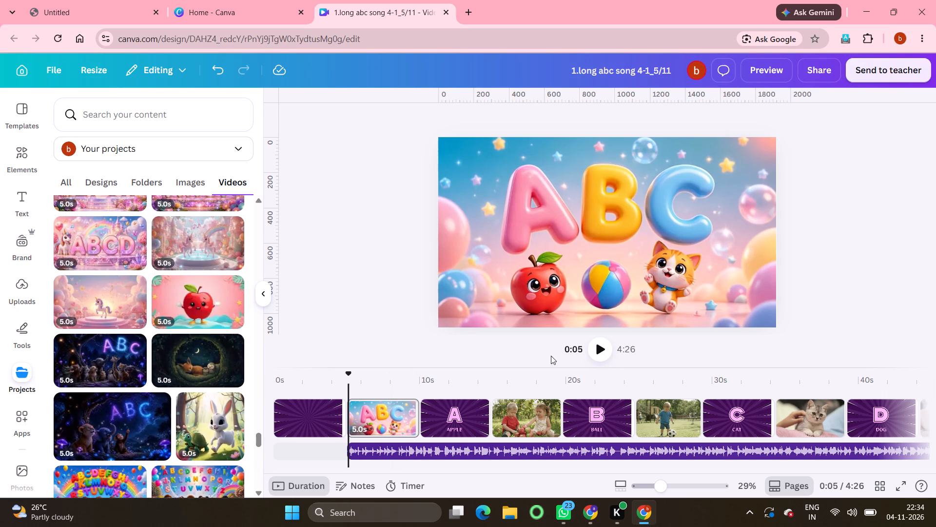
Play the ABC opening clip to find where it should end and trim its page to 4.3 s.
left_click(600, 350)
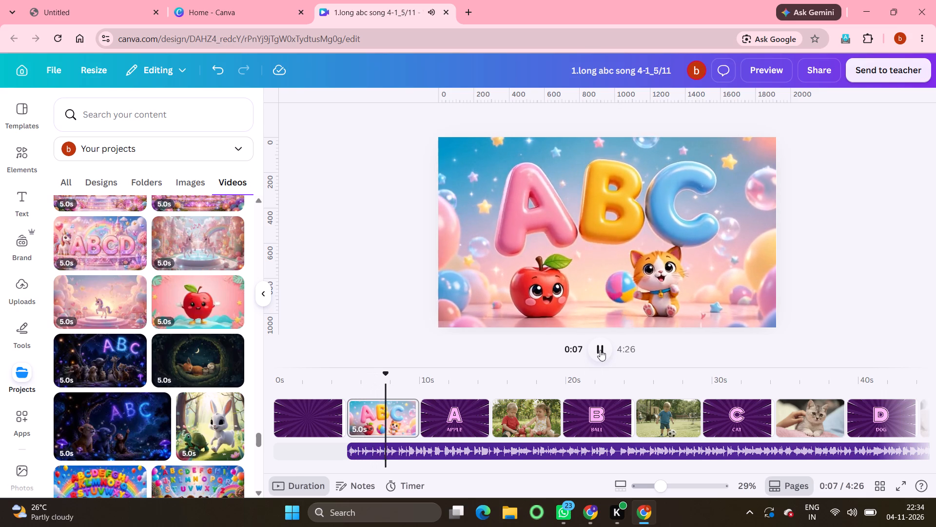
left_click(600, 350)
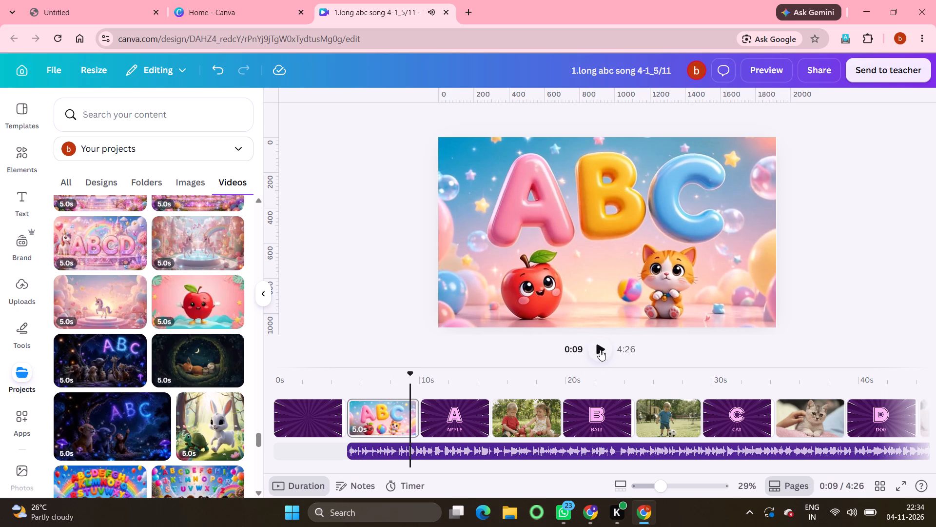
left_click_drag(405, 421, 399, 420)
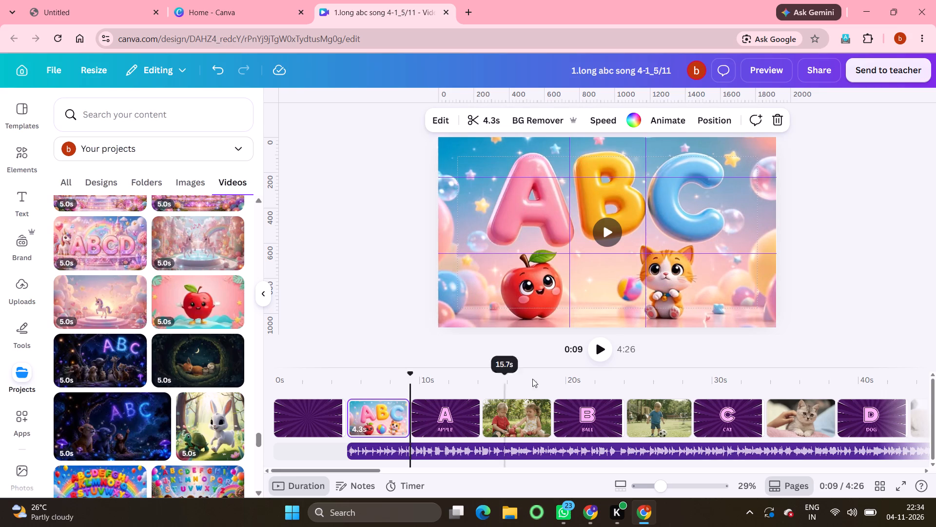
Play the video from the end of the ABC clip into the letter A page to check the timing.
left_click(599, 351)
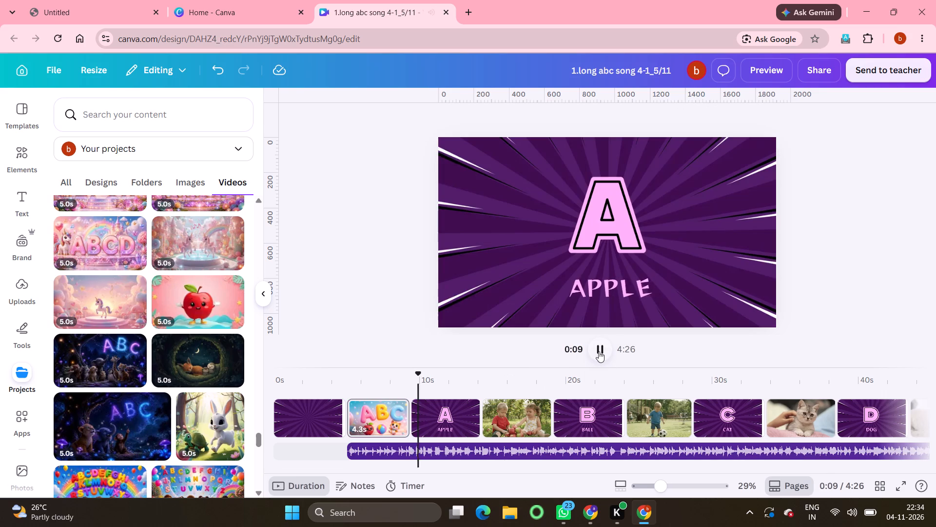
left_click(599, 351)
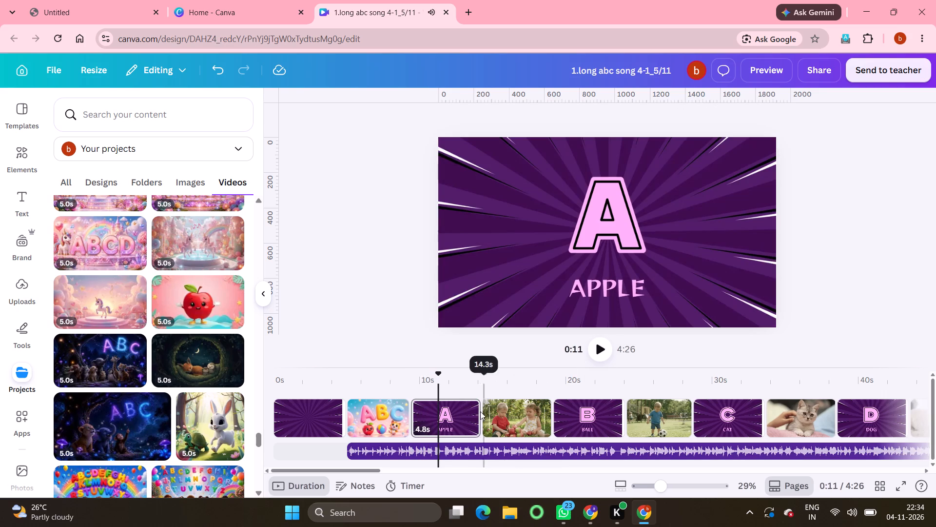
Trim the letter A page to 1.9 s and, after playing on to find its end, the apple clip page to 2.2 s.
left_click_drag(472, 419, 441, 421)
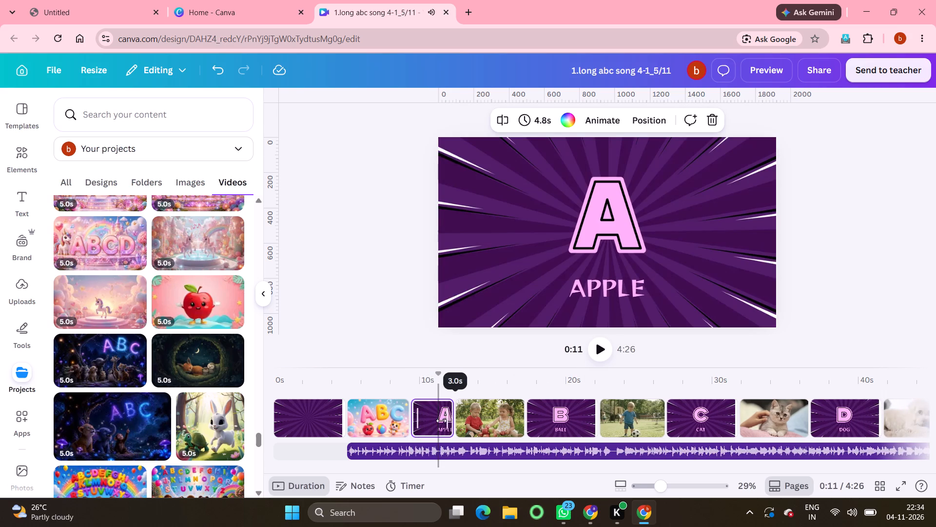
left_click_drag(441, 421, 434, 419)
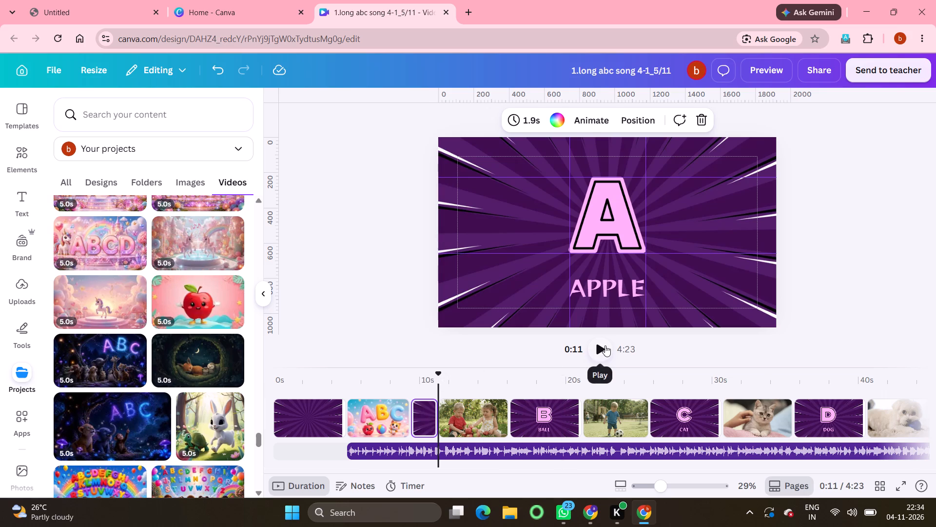
left_click(601, 348)
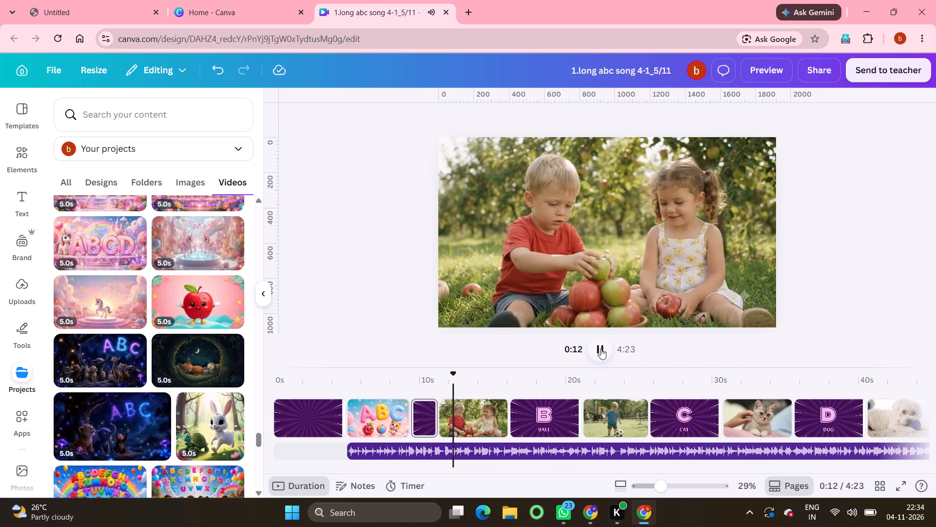
left_click(601, 348)
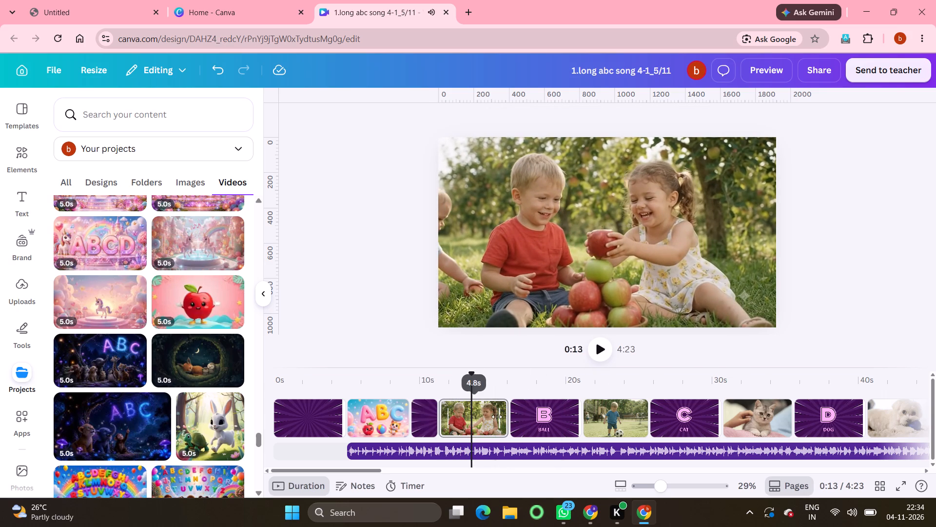
left_click_drag(500, 417, 463, 416)
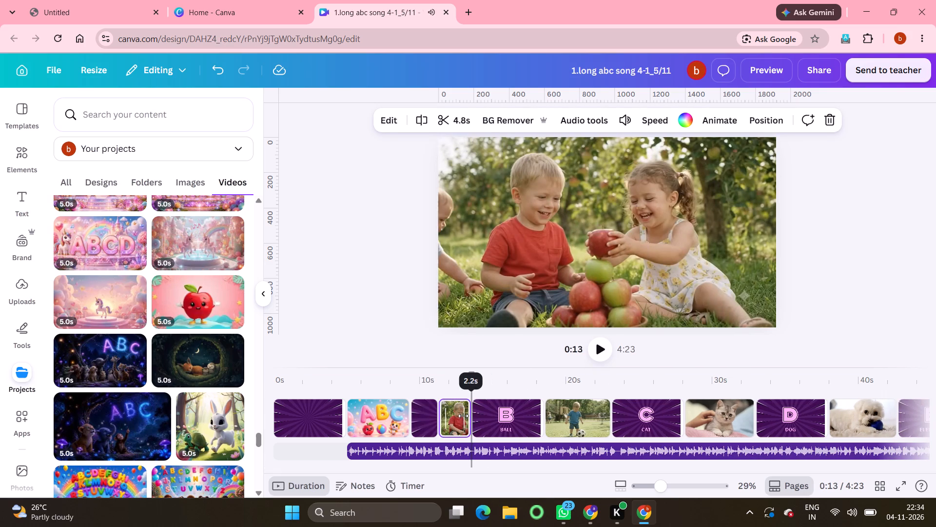
left_click_drag(463, 416, 463, 415)
Play on with the song and trim the letter B page to end at 0:15 and the football clip page to 2.0 s.
left_click(600, 350)
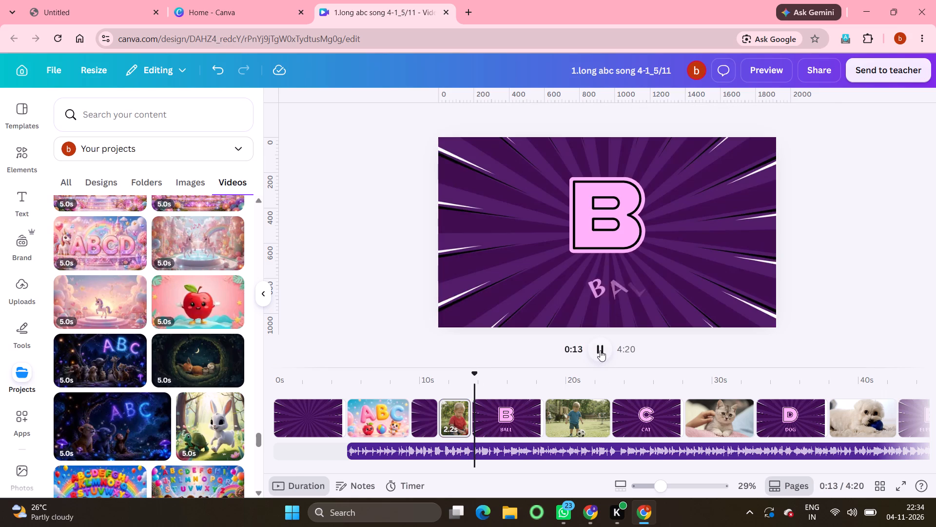
left_click(600, 350)
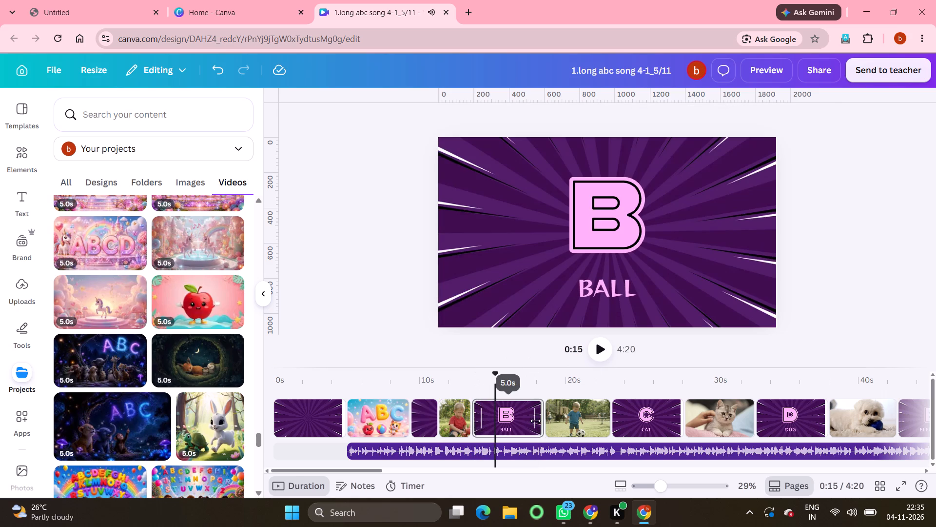
left_click_drag(537, 419, 493, 414)
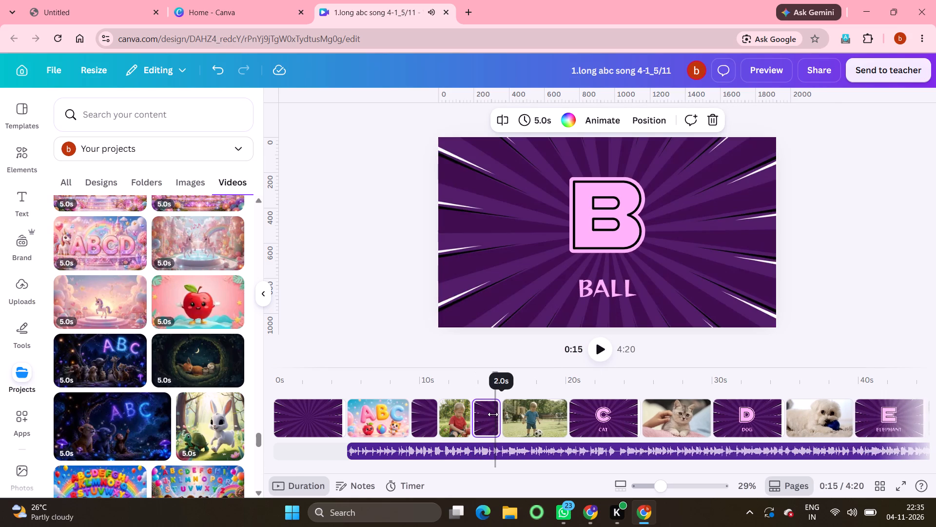
left_click_drag(493, 414, 491, 413)
left_click(600, 352)
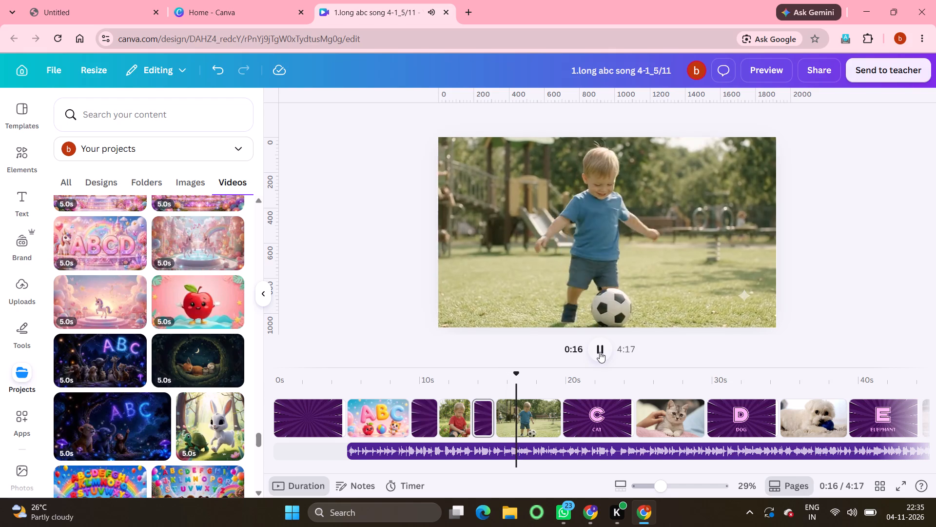
left_click(600, 352)
left_click_drag(554, 415, 522, 410)
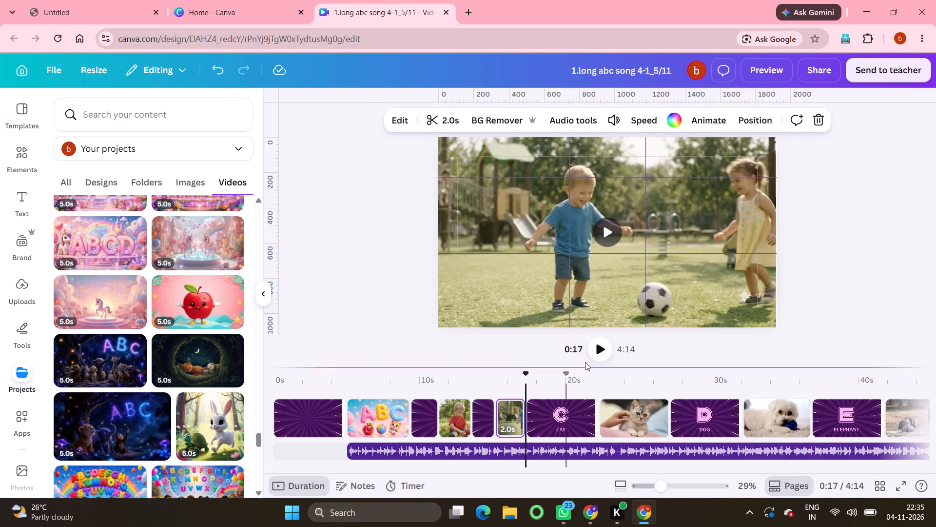
Play on with the song and trim the letter C page to 1.6 s and the cat clip page to 2.2 s.
left_click(601, 349)
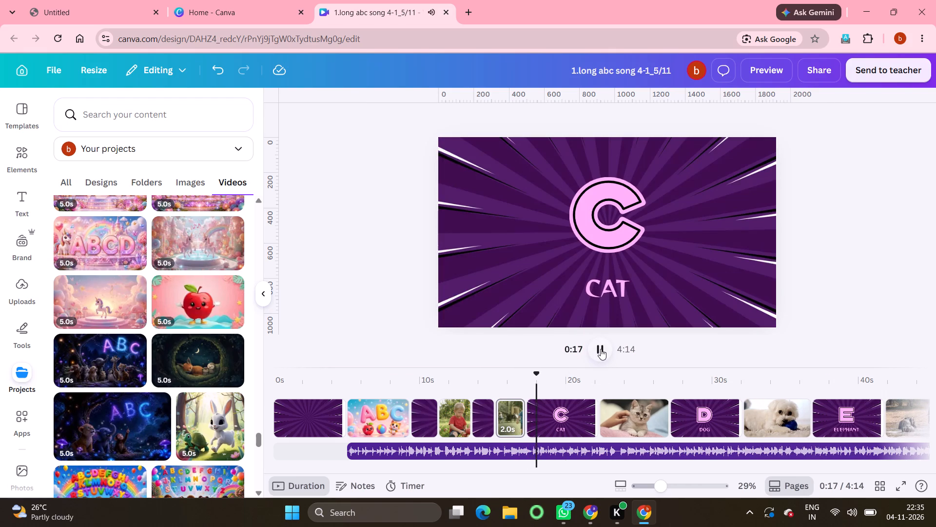
left_click(601, 349)
left_click_drag(588, 423, 543, 414)
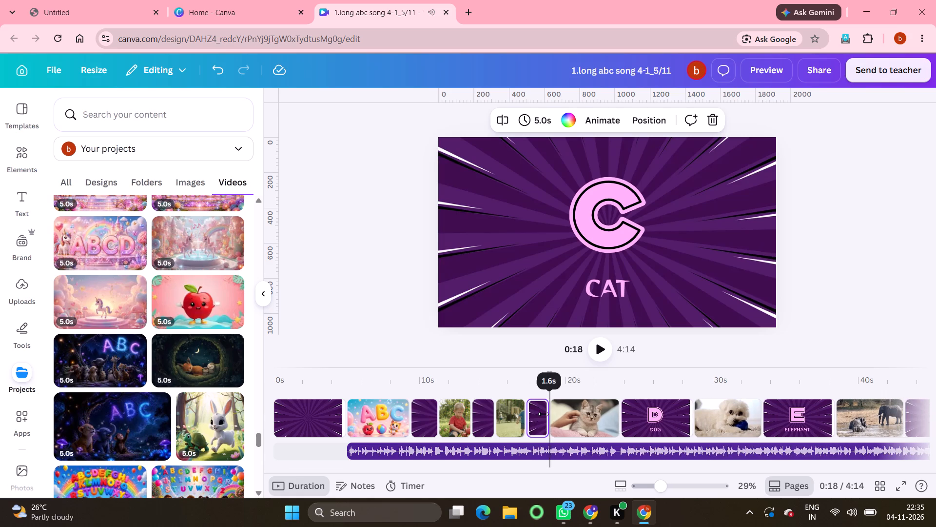
left_click_drag(543, 414, 543, 413)
left_click(601, 348)
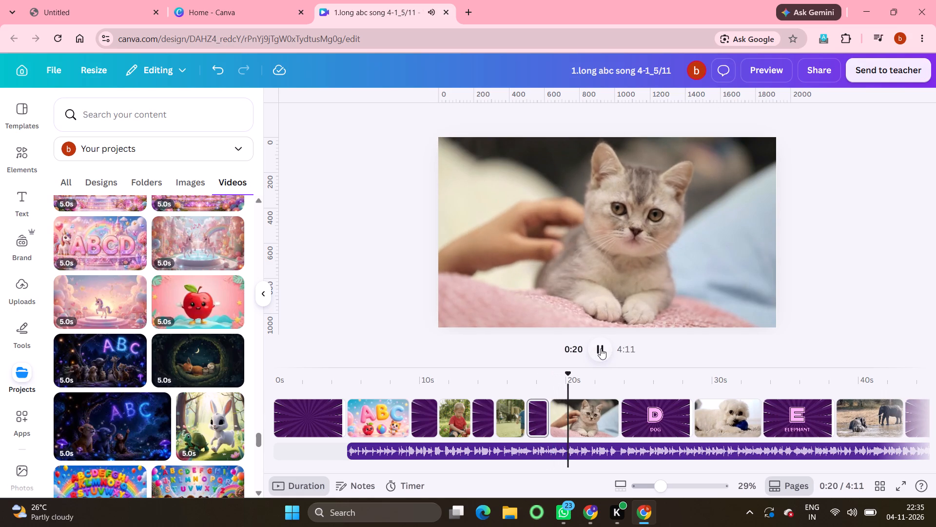
left_click(601, 348)
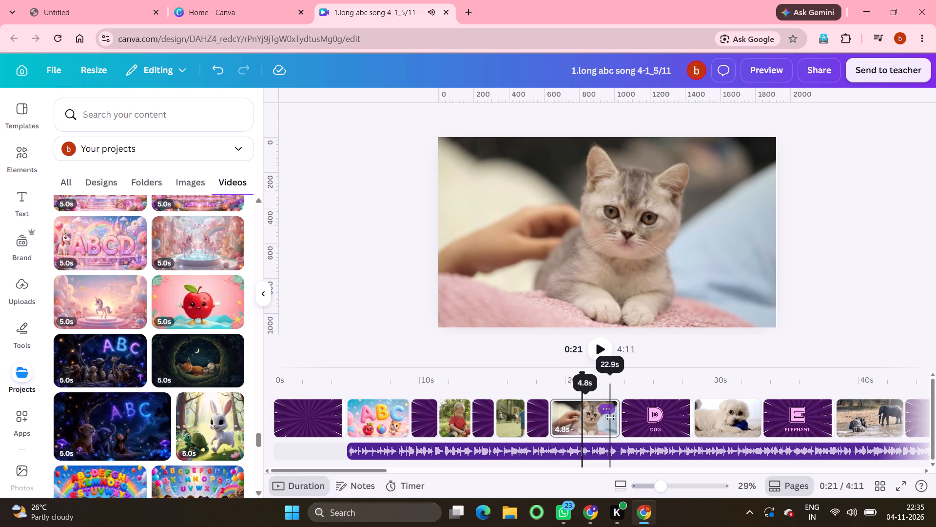
left_click_drag(612, 425, 585, 422)
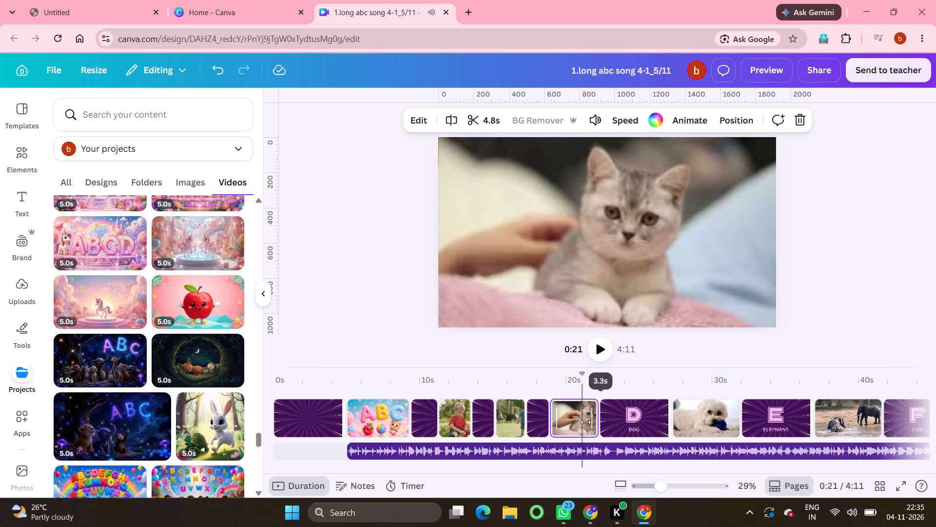
left_click_drag(585, 422, 574, 421)
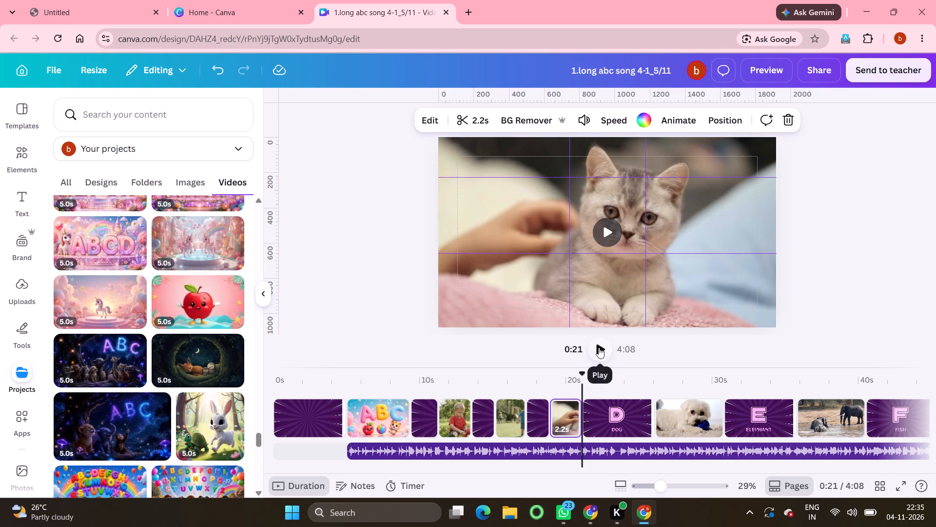
Play on with the song and trim the letter D page to 1.8 s and the dog clip page to 2.3 s.
left_click(599, 347)
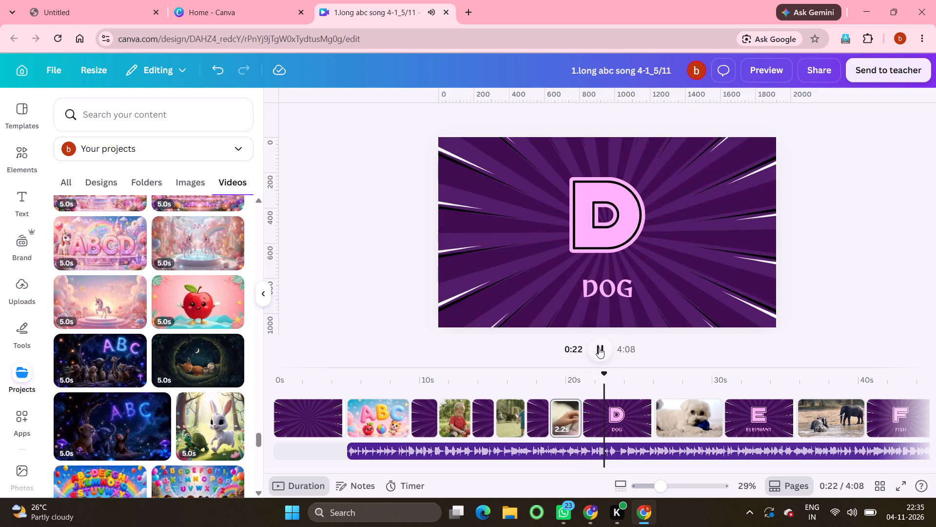
left_click(599, 347)
left_click_drag(649, 425, 645, 425)
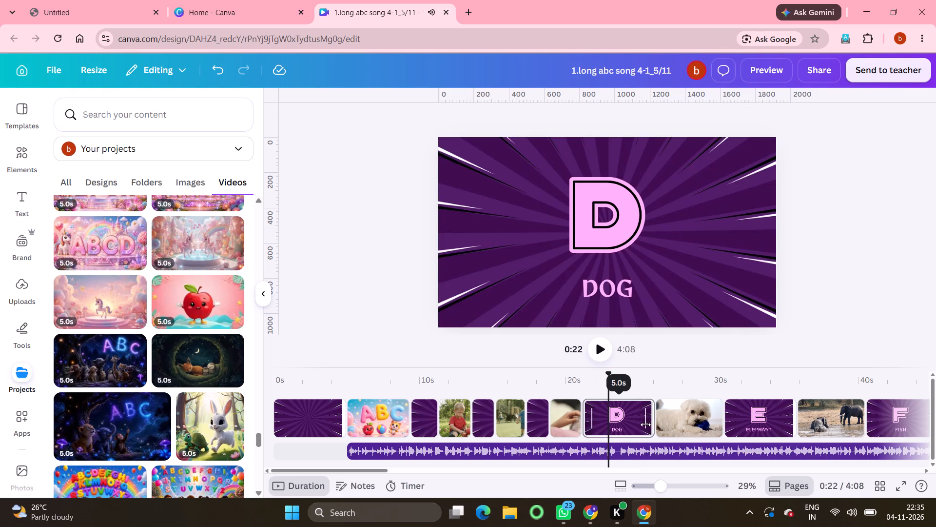
left_click_drag(645, 425, 602, 424)
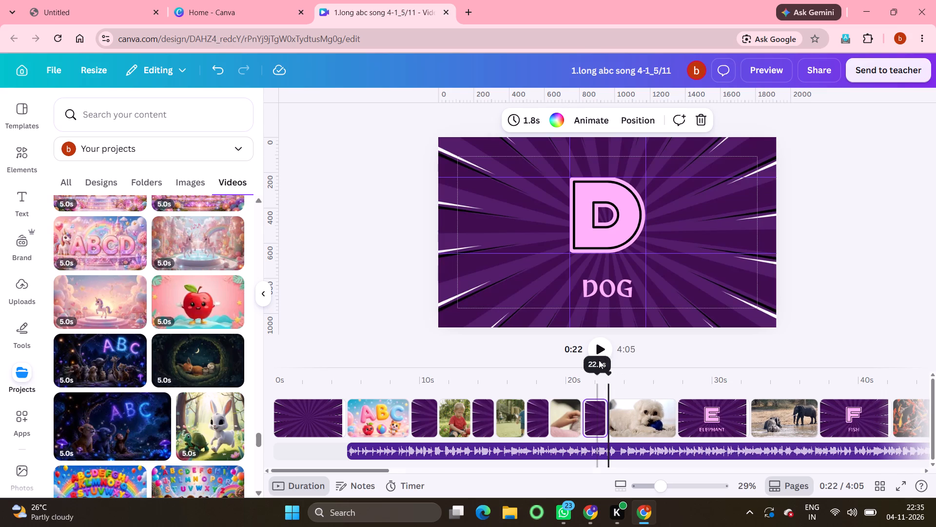
left_click(601, 352)
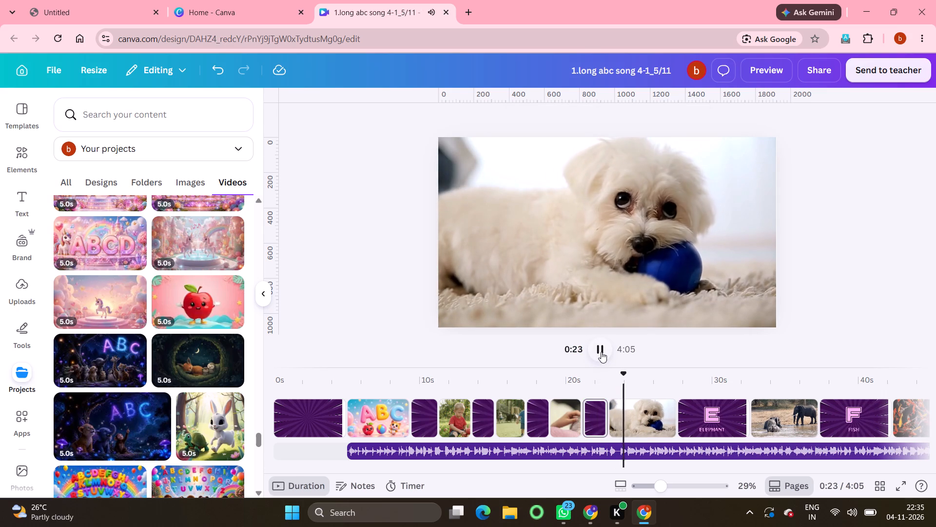
left_click(601, 352)
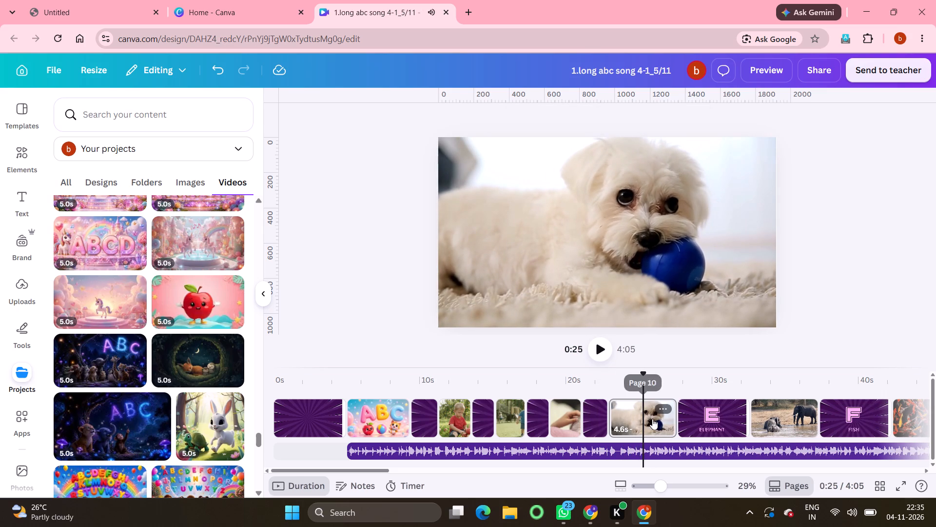
left_click_drag(671, 421, 639, 416)
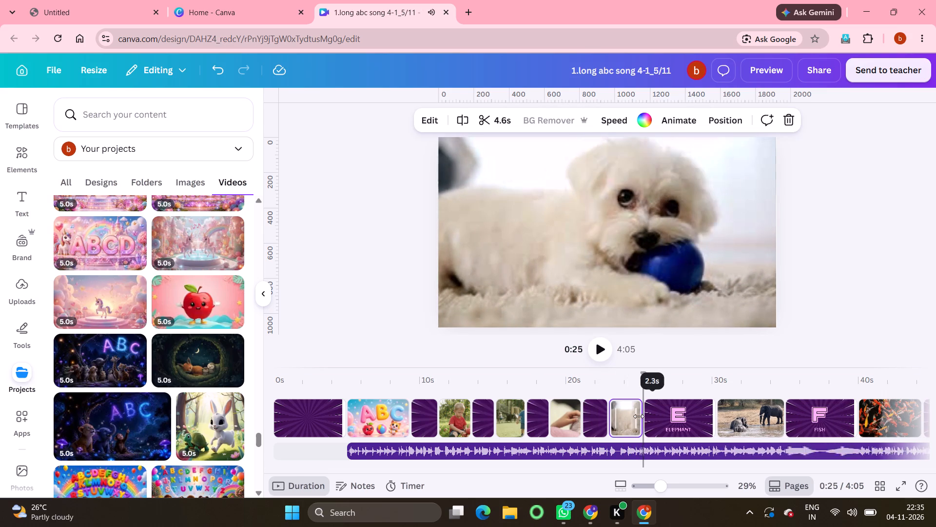
left_click_drag(639, 416, 633, 415)
Play on with the song and trim the letter E page to 1.6 s and the elephant clip page to 2.4 s.
left_click(600, 347)
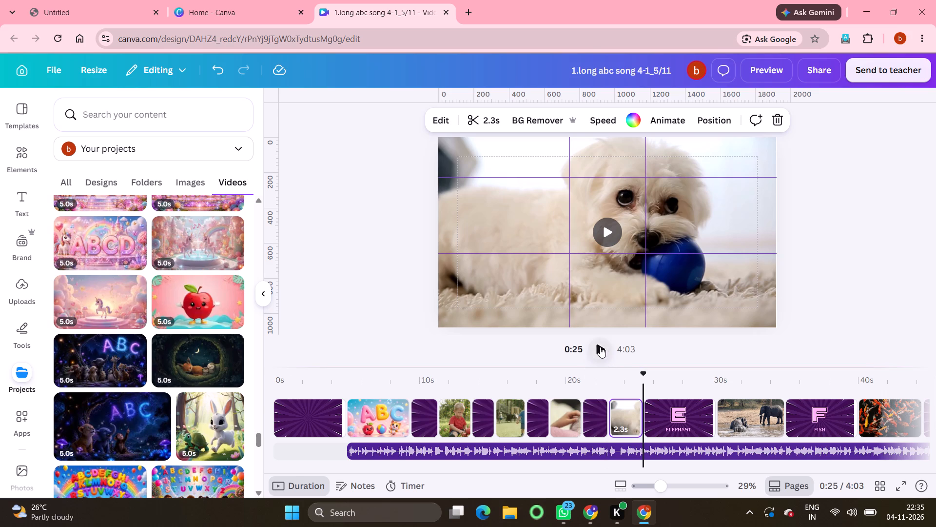
left_click(600, 347)
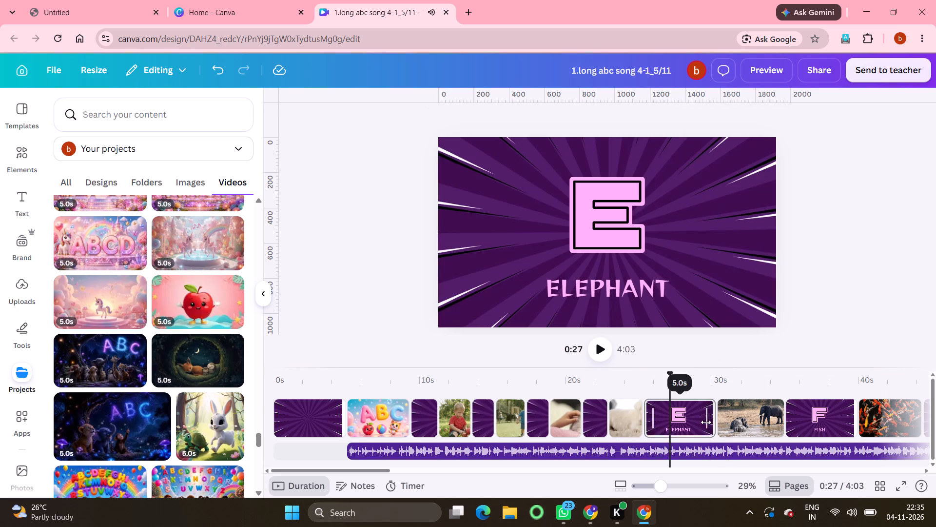
left_click_drag(706, 422, 660, 418)
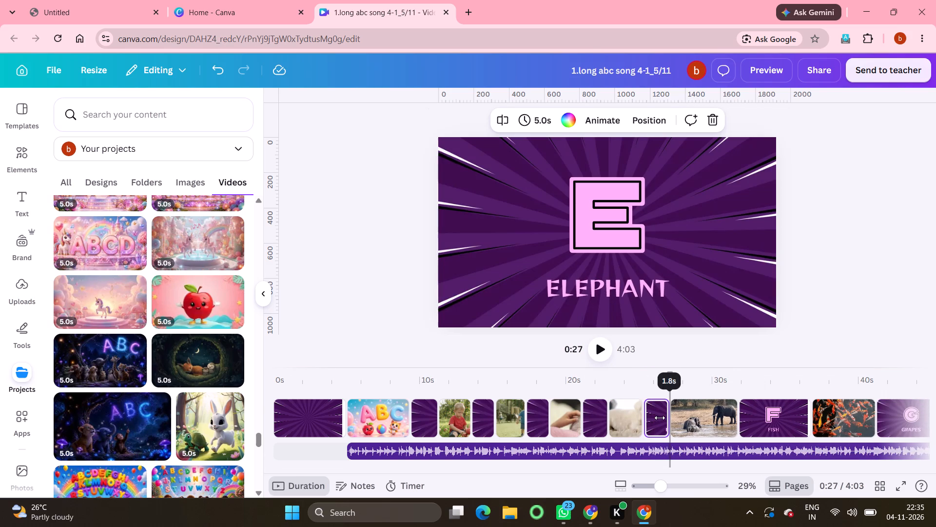
left_click_drag(660, 418, 659, 417)
left_click_drag(659, 417, 657, 414)
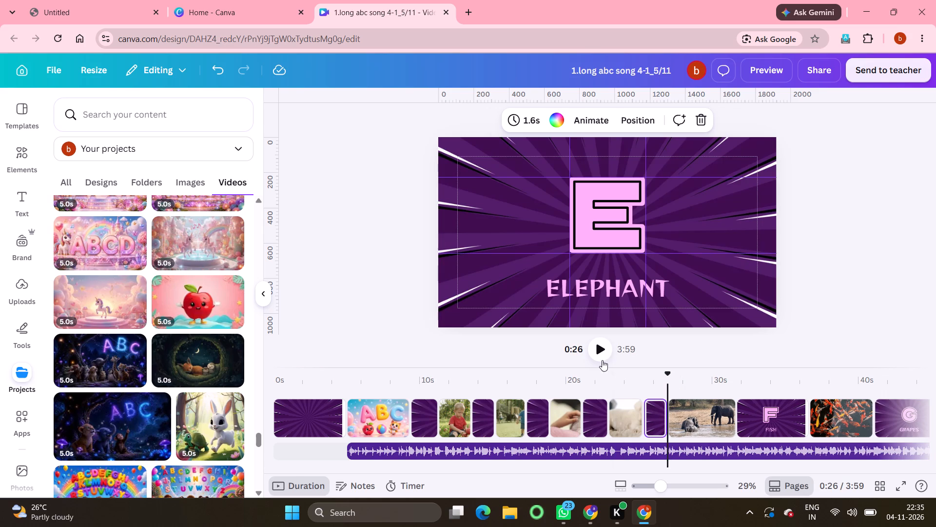
left_click(596, 349)
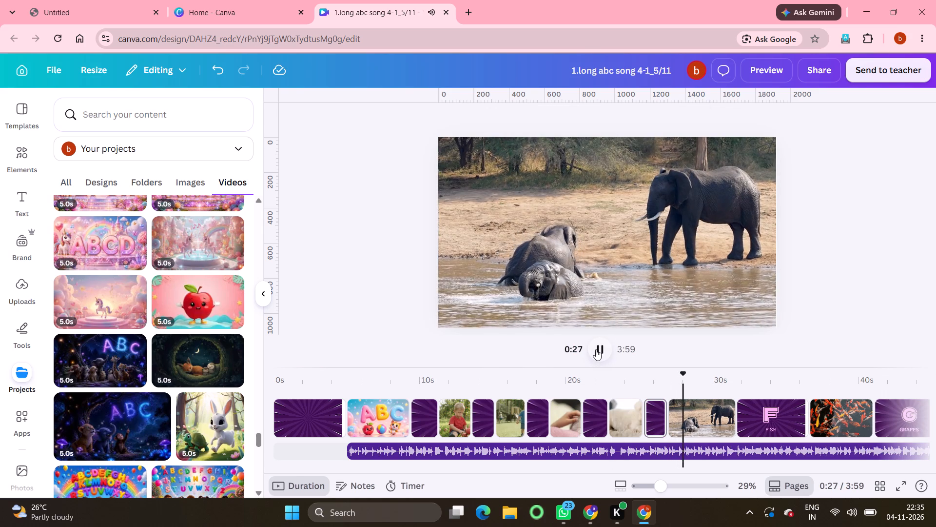
left_click(596, 349)
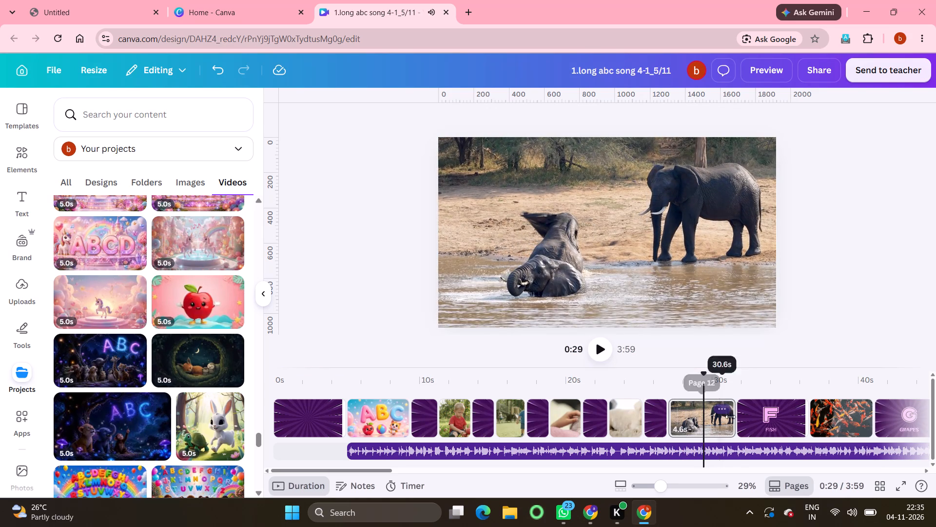
left_click_drag(725, 421, 711, 423)
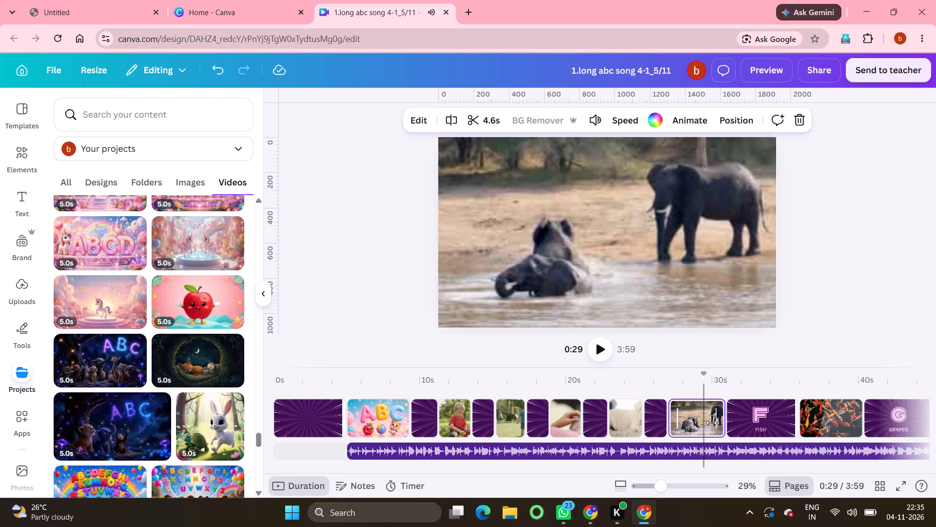
left_click_drag(711, 423, 692, 417)
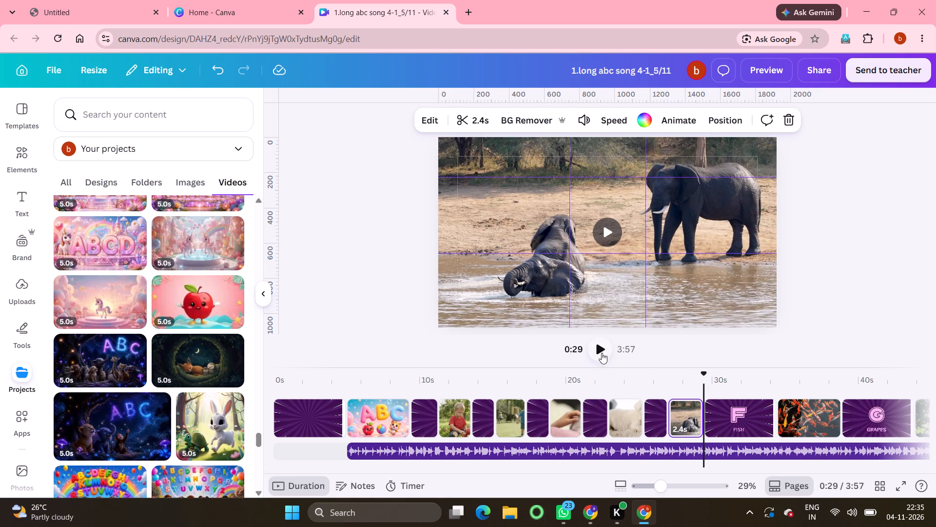
Play the letter F page with the song to find its end and trim the page to 1.6 s.
left_click(597, 347)
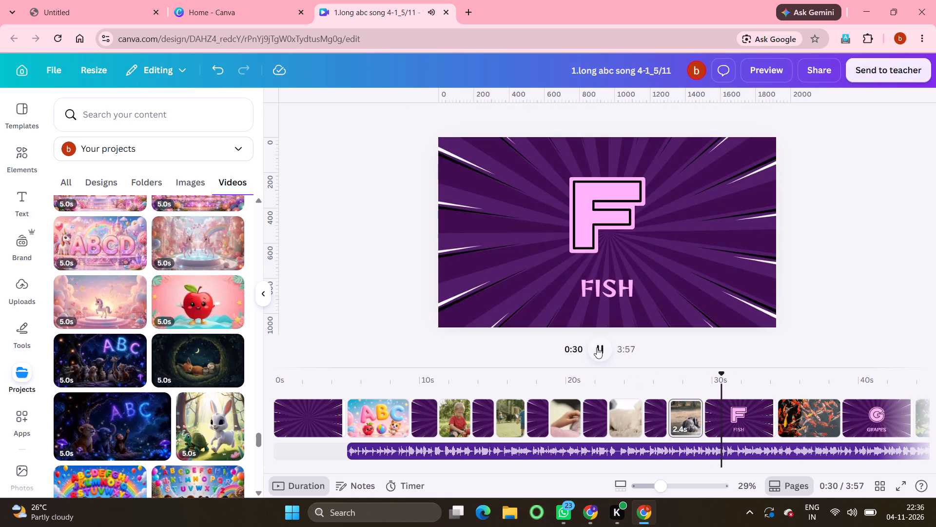
left_click(597, 347)
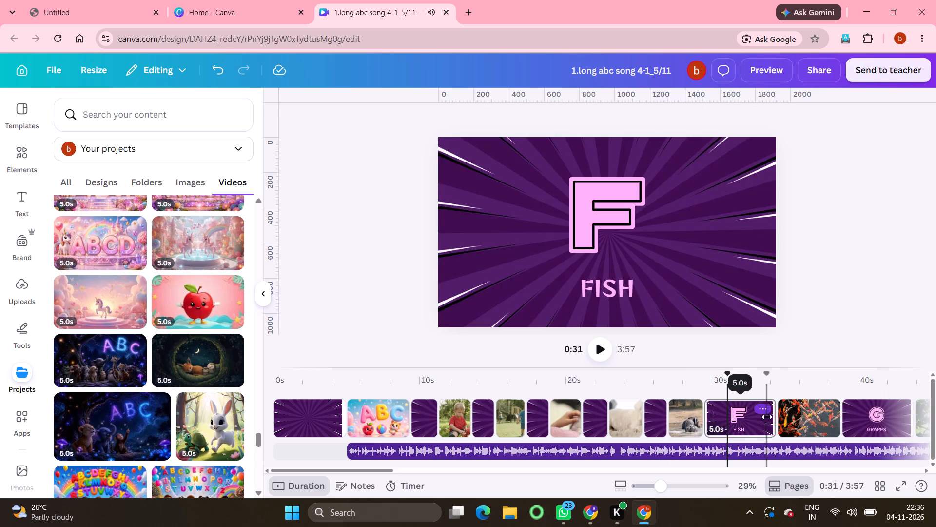
left_click_drag(769, 419, 731, 416)
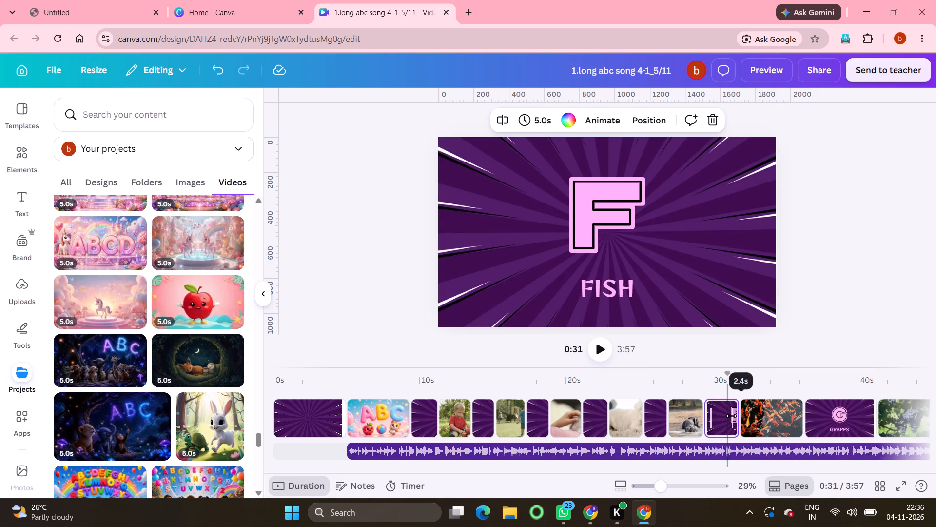
left_click_drag(731, 416, 723, 413)
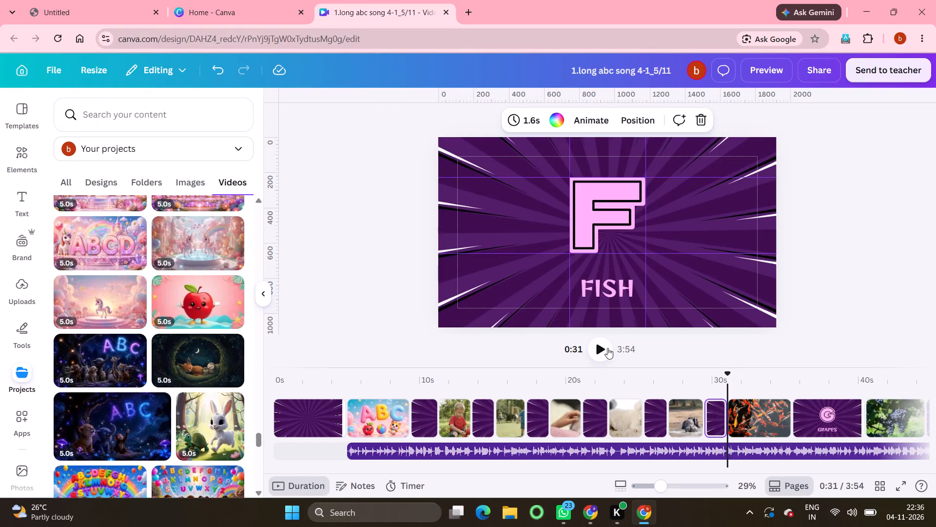
Play the fish clip page with the song to find its end and trim the page to 2.2 s.
left_click(603, 348)
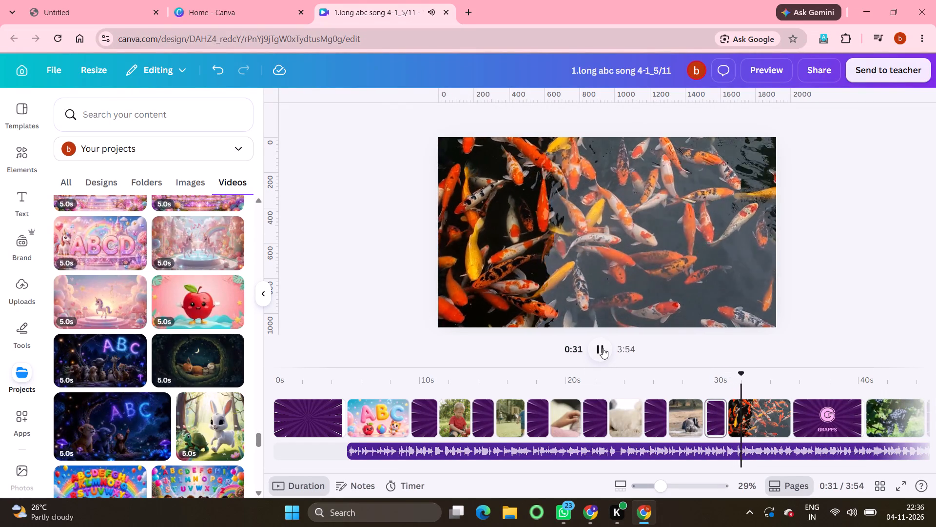
left_click(603, 348)
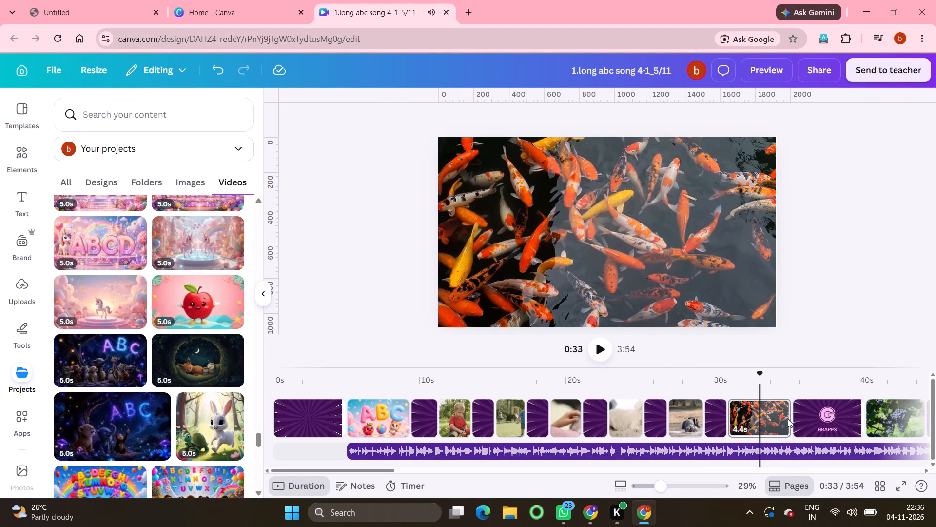
left_click_drag(781, 422, 756, 422)
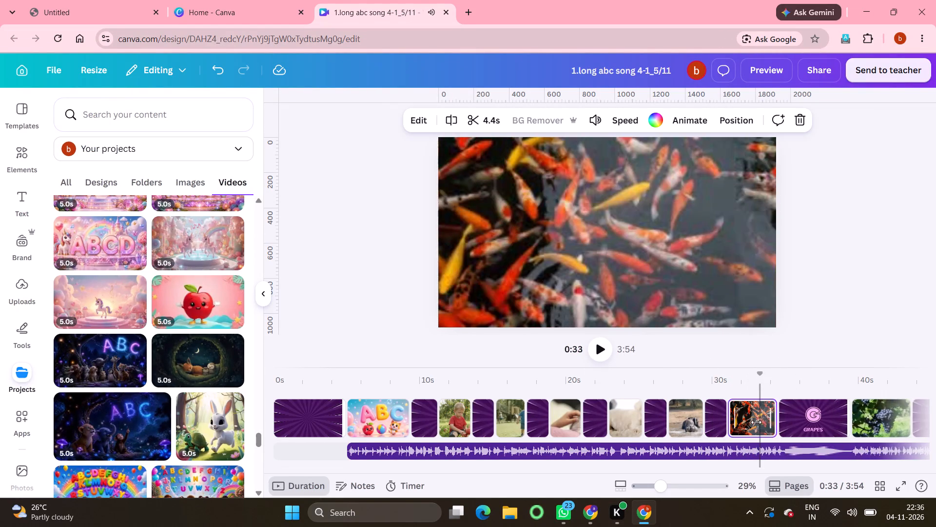
left_click_drag(756, 422, 746, 422)
Play on with the song and trim the letter G page to 1.8 s and the grapes clip page to 1.9 s.
left_click(598, 348)
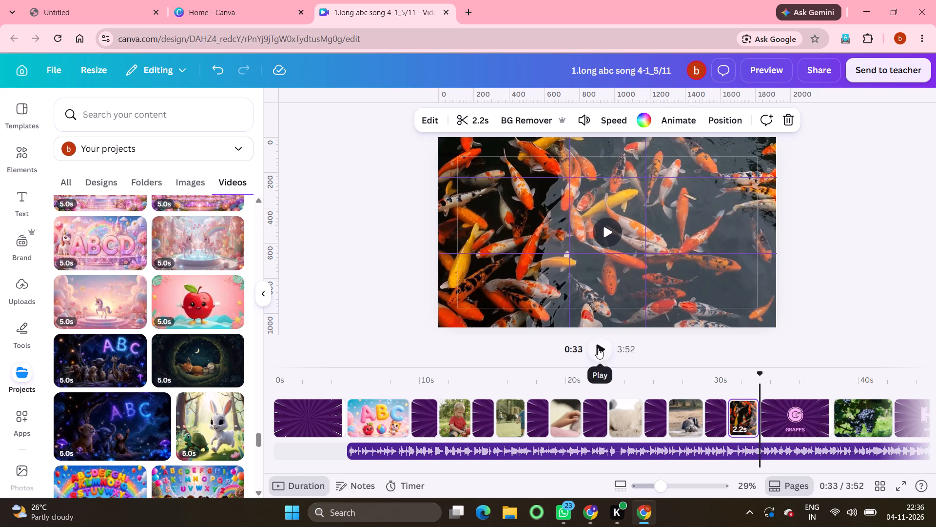
left_click(598, 348)
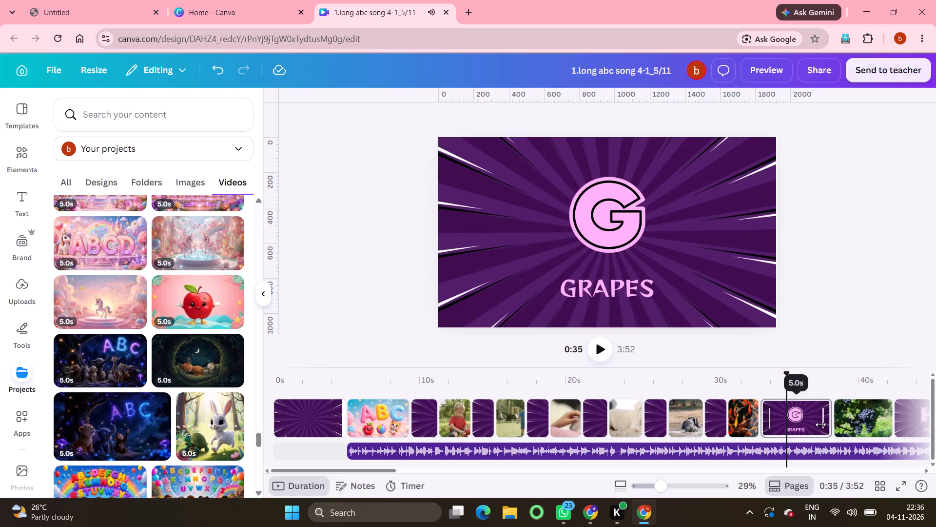
left_click_drag(820, 425, 774, 423)
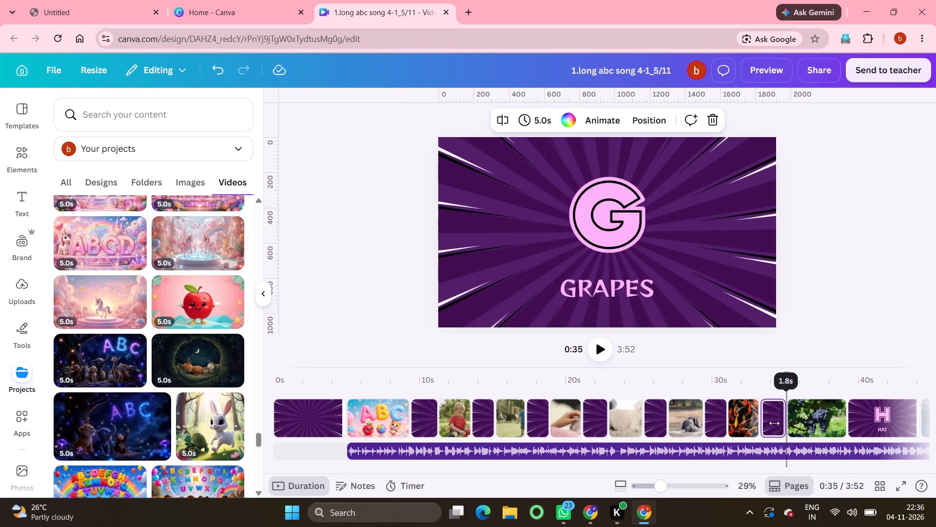
left_click(606, 351)
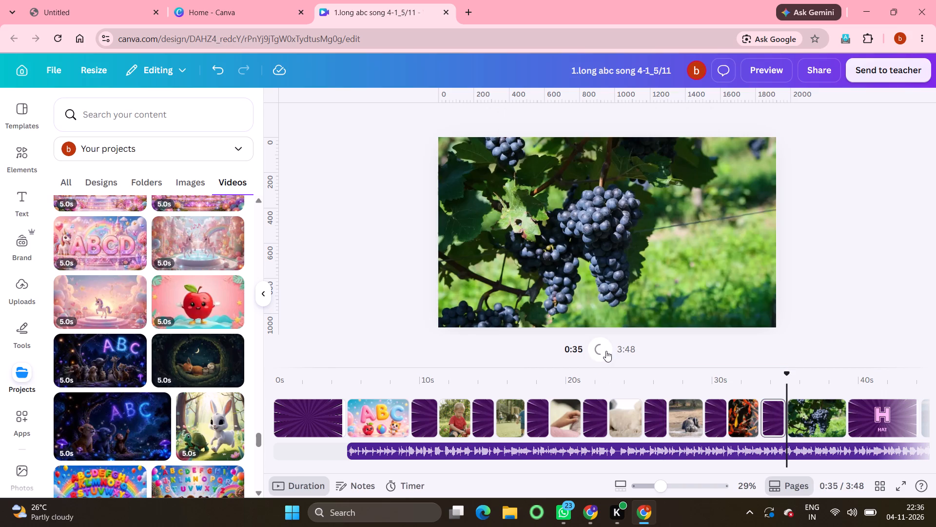
left_click(606, 351)
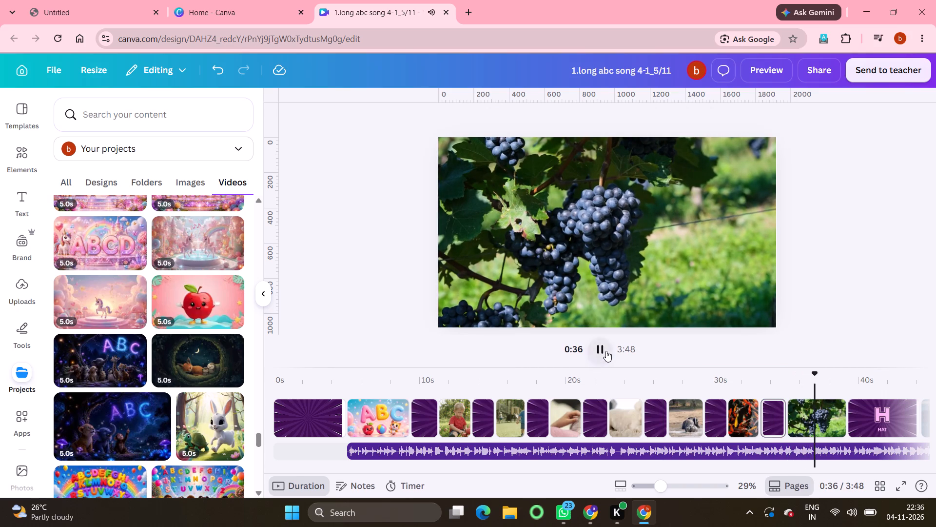
left_click_drag(839, 419, 786, 416)
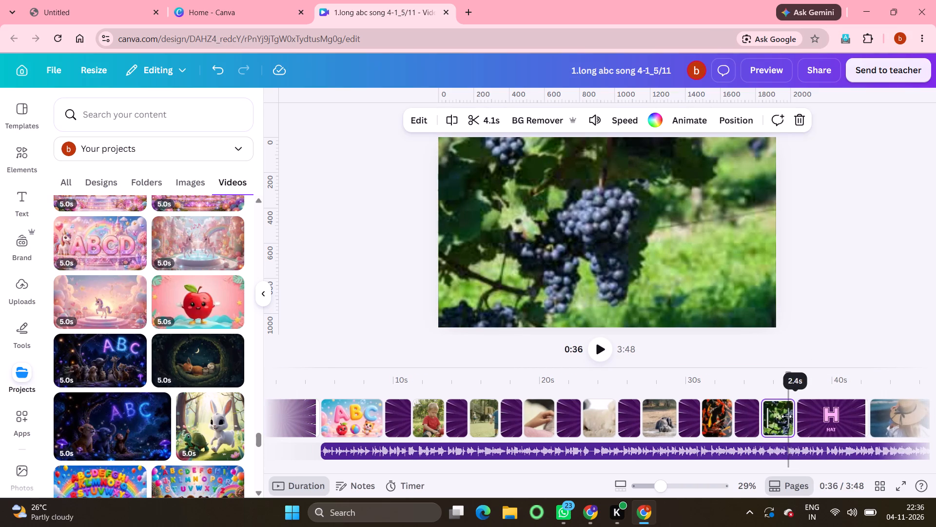
left_click_drag(786, 416, 784, 416)
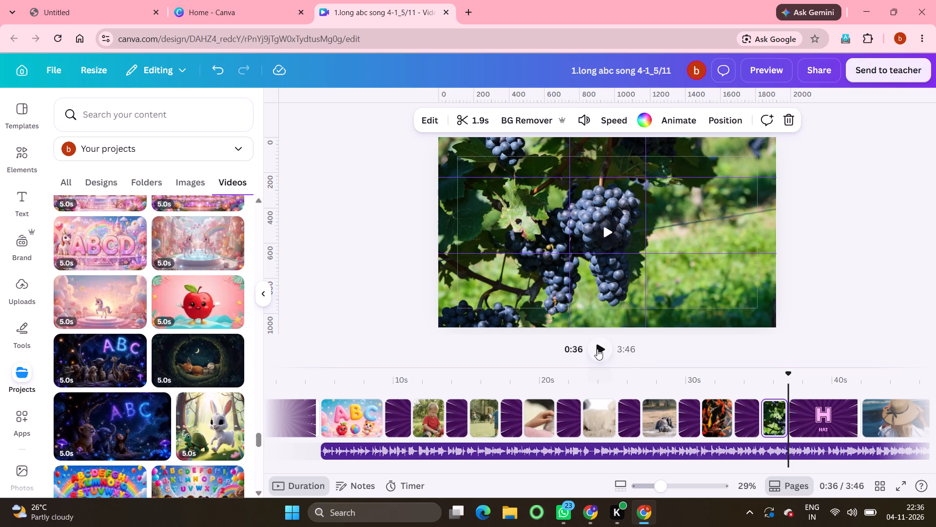
Play the letter H page with the song to find its end and trim the page to 1.8 s.
left_click(597, 348)
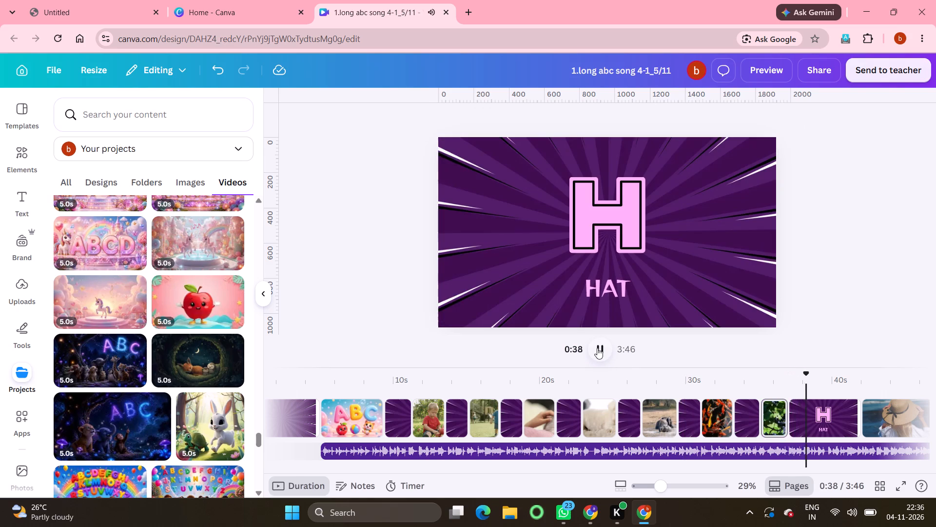
left_click(597, 348)
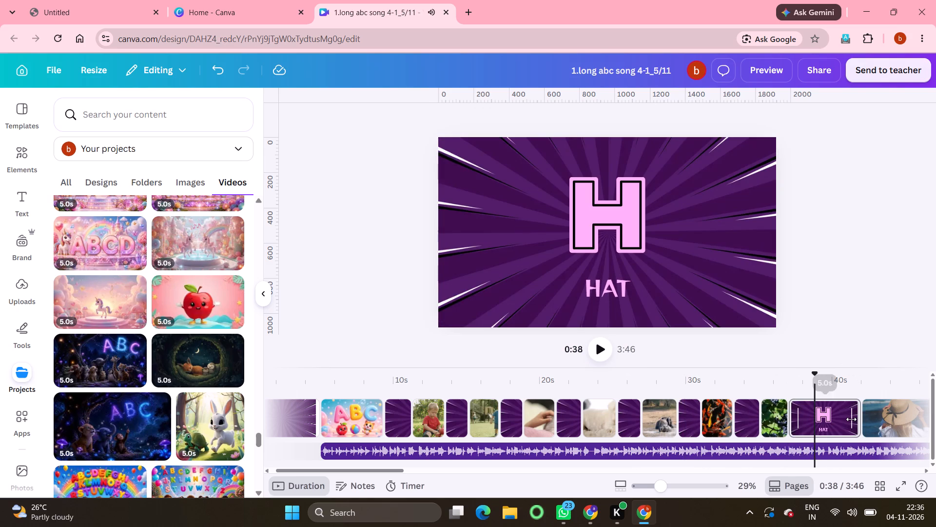
left_click_drag(851, 419, 747, 414)
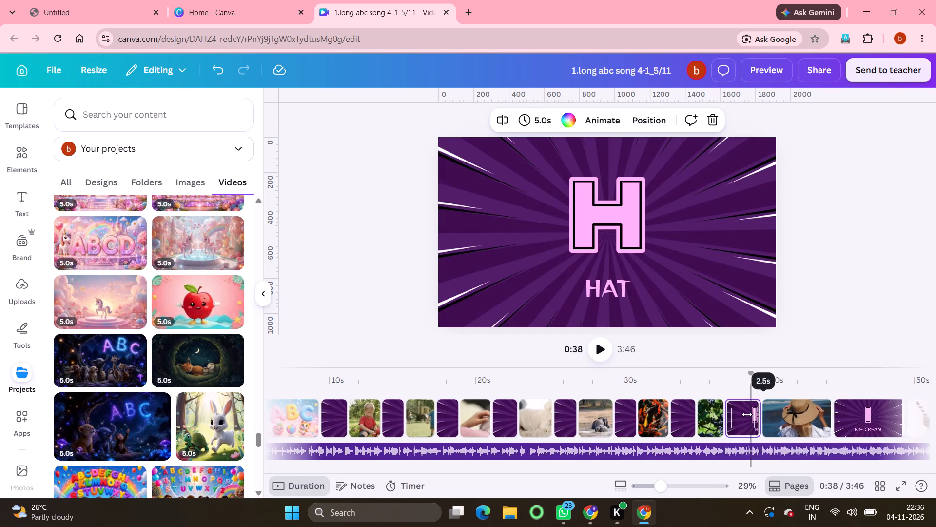
left_click_drag(747, 414, 741, 413)
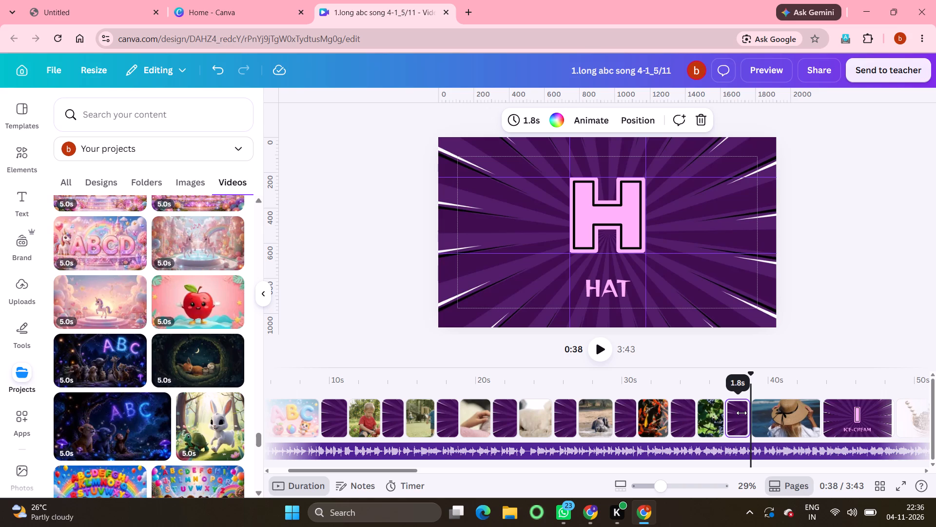
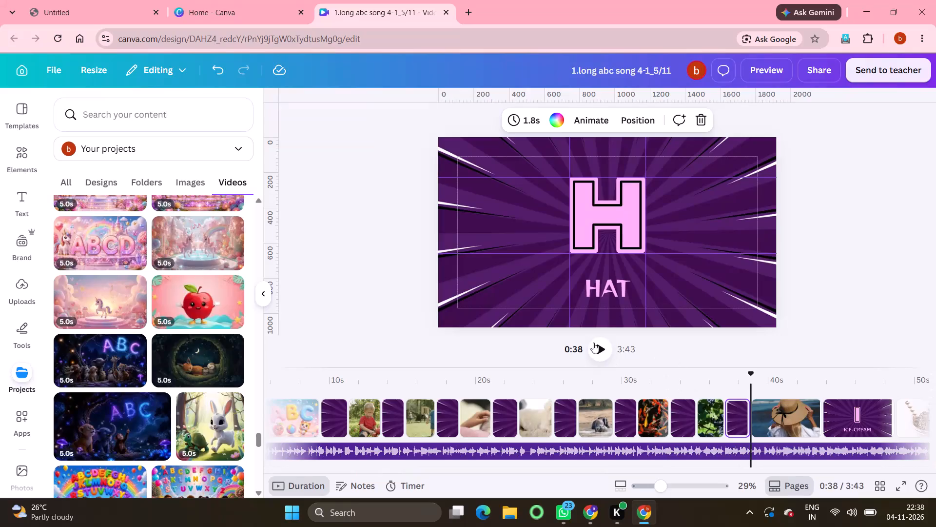
Play the hat clip page with the song to find its end and trim the page to 2.5 s.
left_click(604, 348)
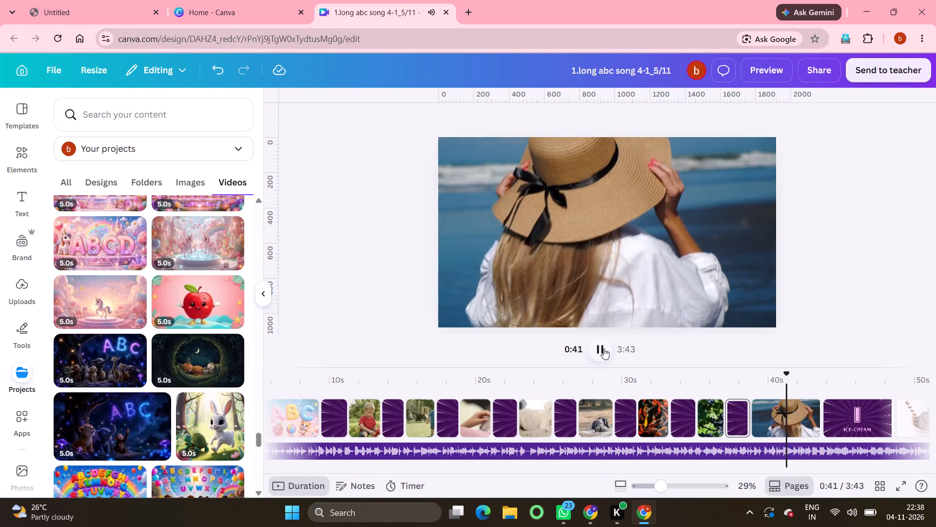
left_click(604, 348)
left_click_drag(811, 419, 777, 416)
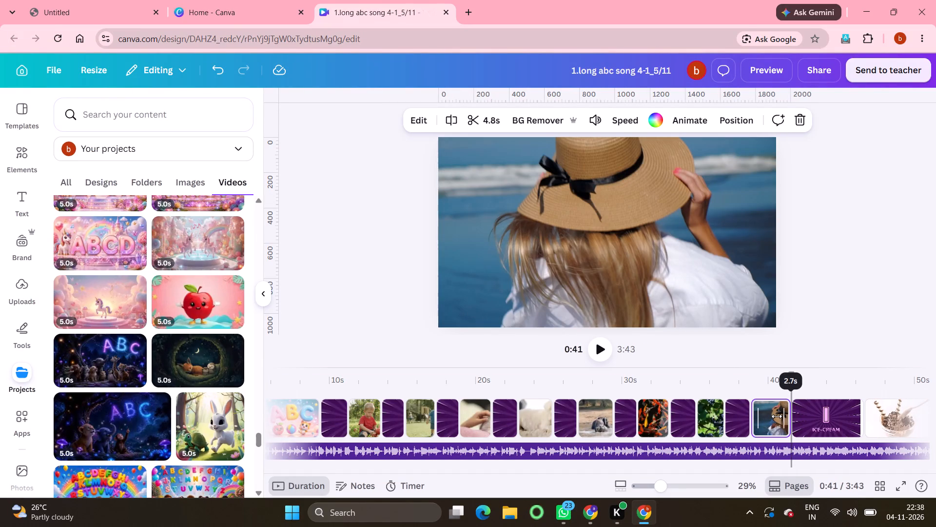
left_click_drag(777, 416, 774, 414)
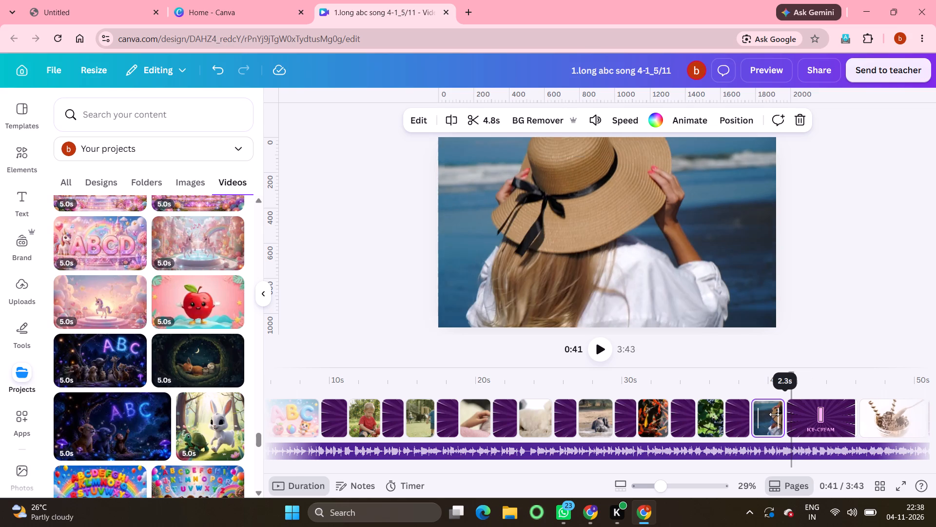
left_click_drag(774, 414, 776, 415)
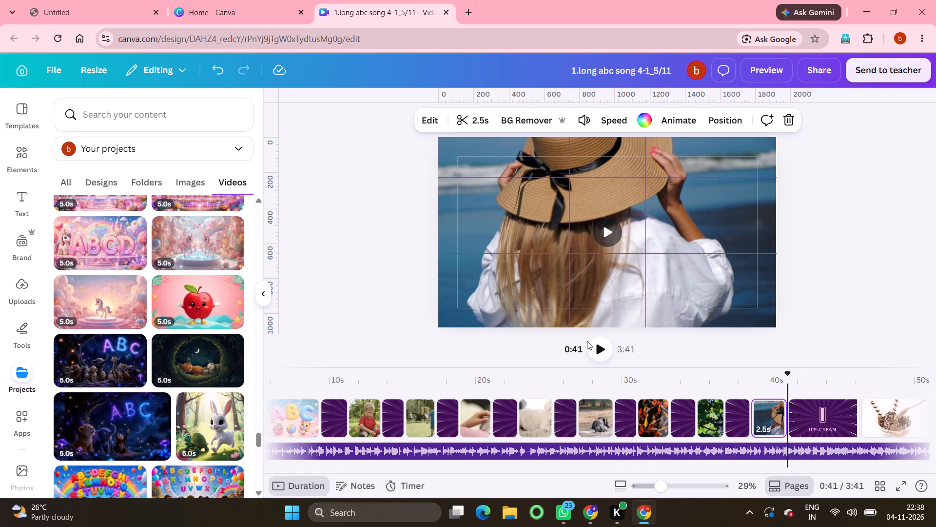
Play on with the song and trim the letter I page to 1.9 s and the ice-cream clip page to 2.1 s.
left_click(599, 346)
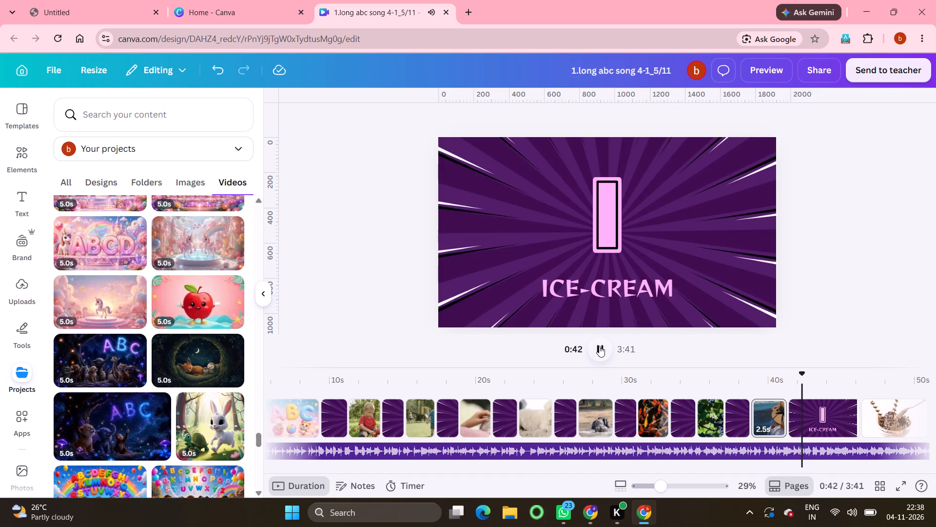
left_click(599, 346)
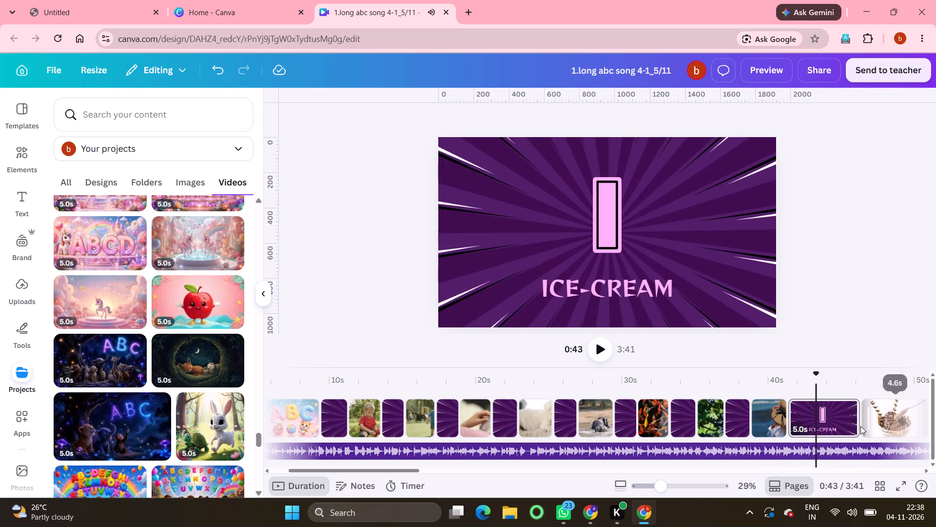
left_click_drag(852, 418, 783, 418)
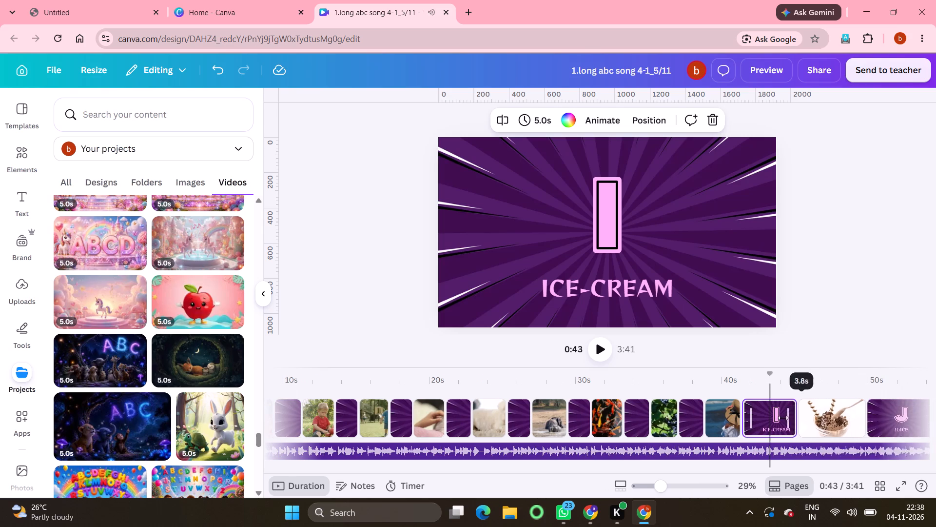
left_click_drag(783, 418, 765, 414)
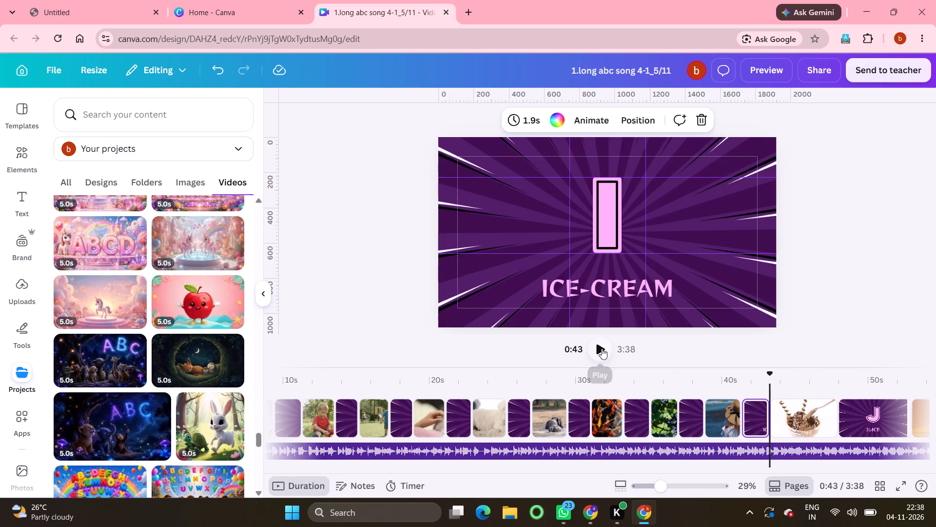
left_click(600, 348)
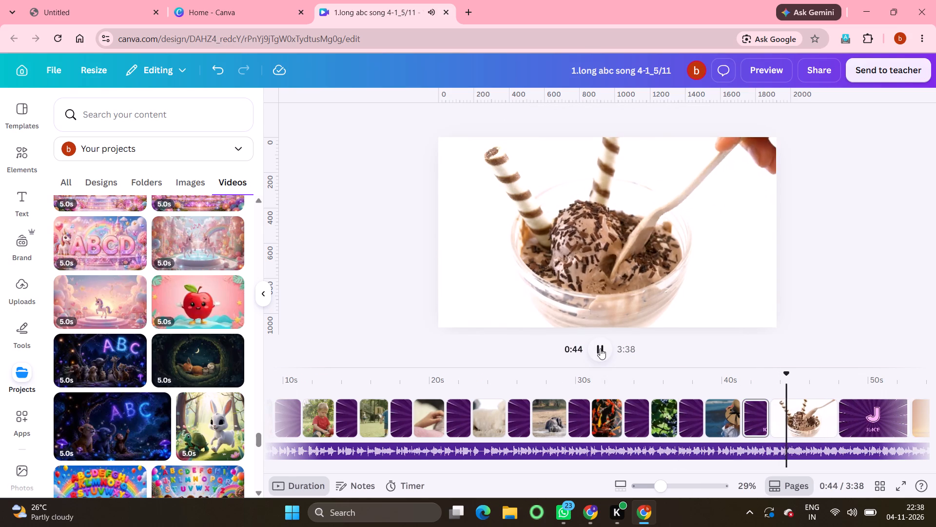
left_click(600, 348)
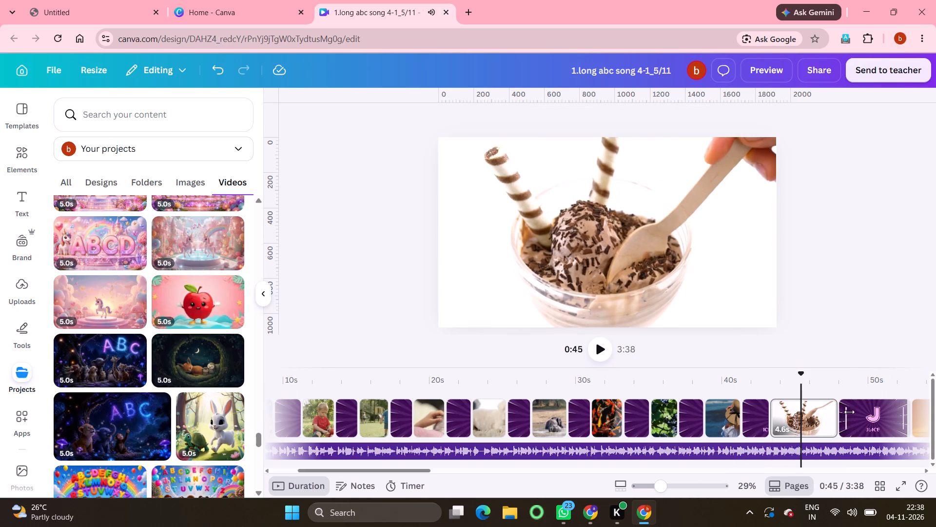
left_click_drag(830, 417, 792, 415)
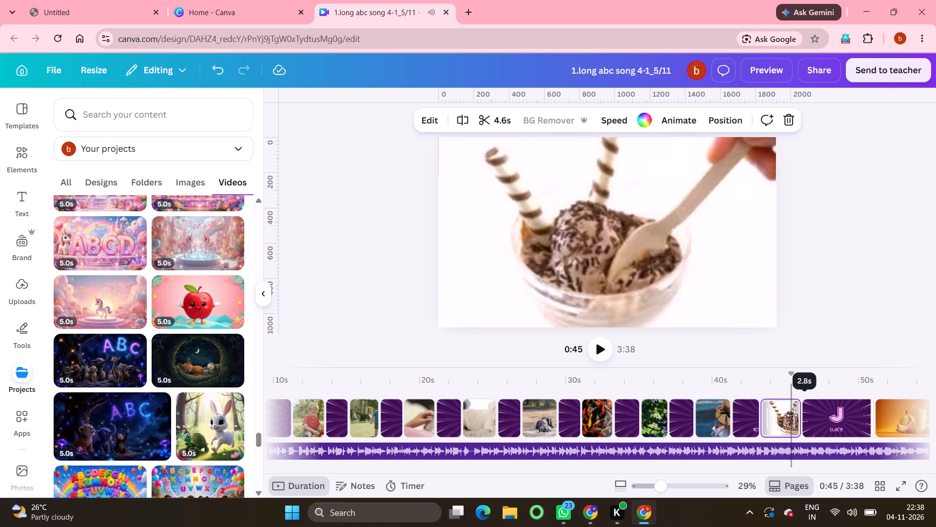
left_click_drag(792, 415, 785, 415)
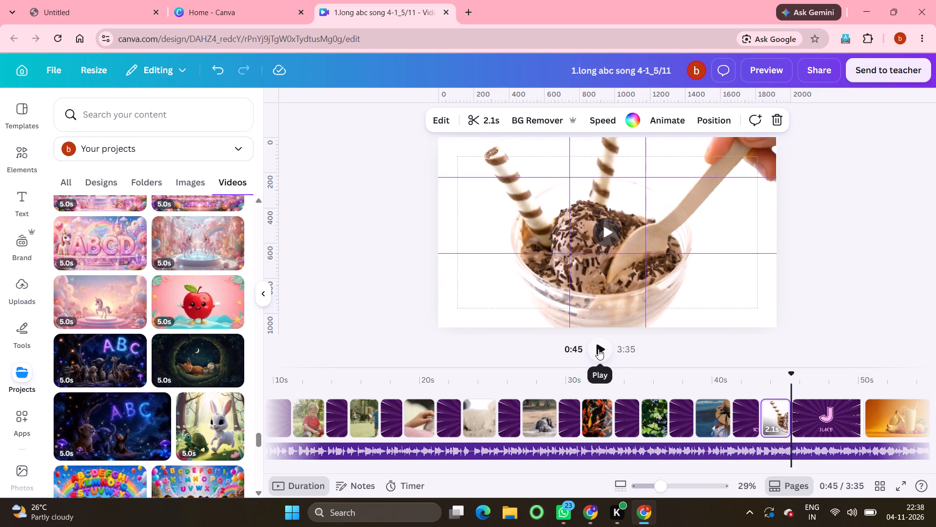
Play on with the song and trim the letter J page to 1.5 s and the juice clip page to 2.2 s.
left_click(598, 349)
left_click(598, 349)
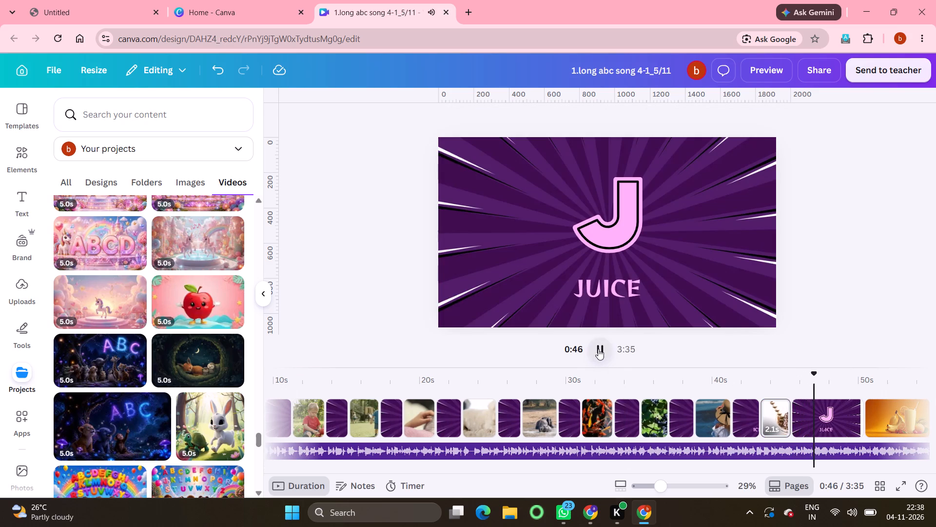
left_click_drag(853, 417, 769, 412)
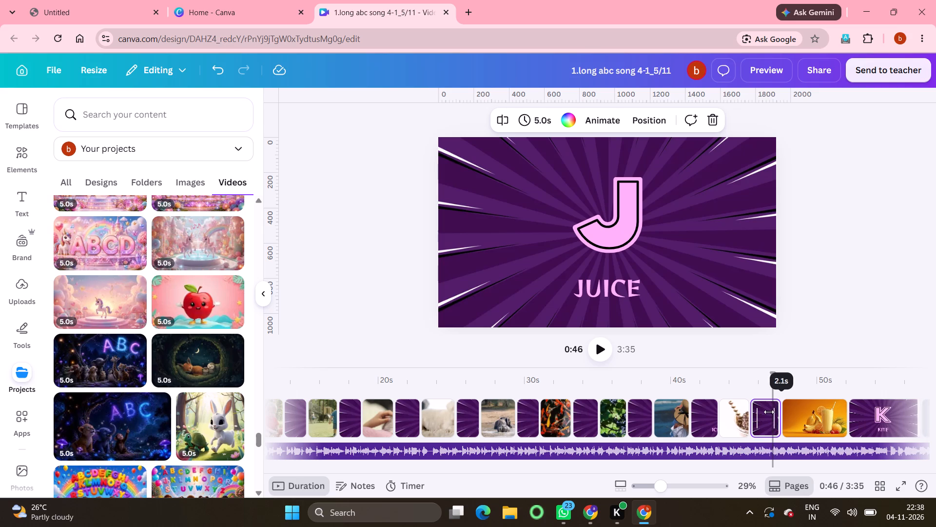
left_click_drag(769, 412, 765, 411)
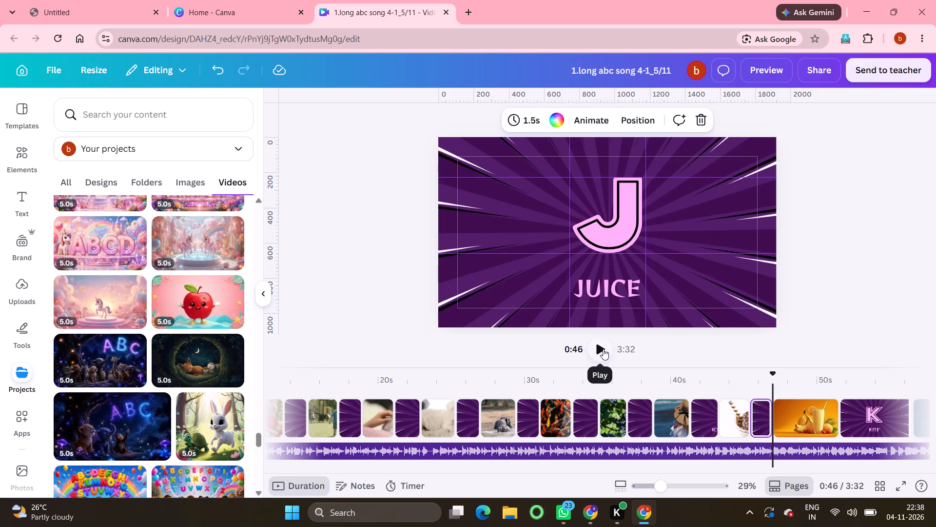
left_click(603, 349)
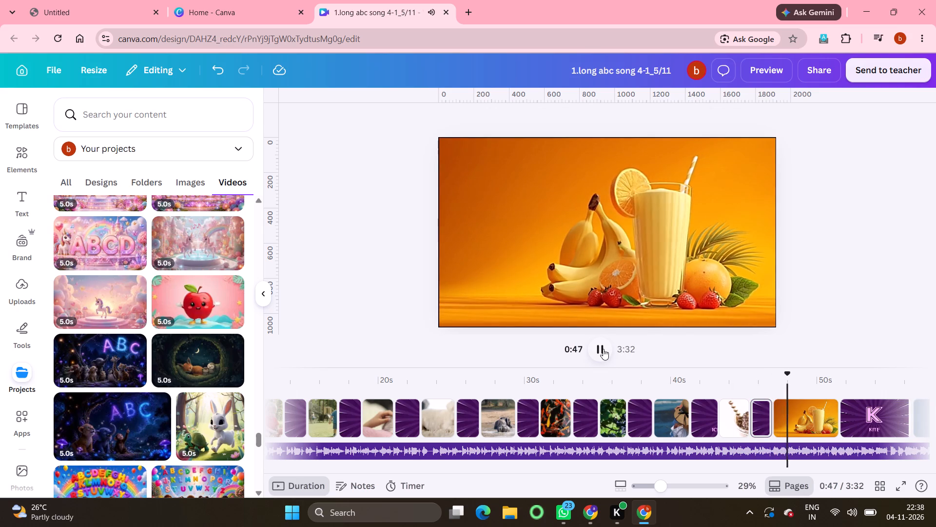
left_click(603, 349)
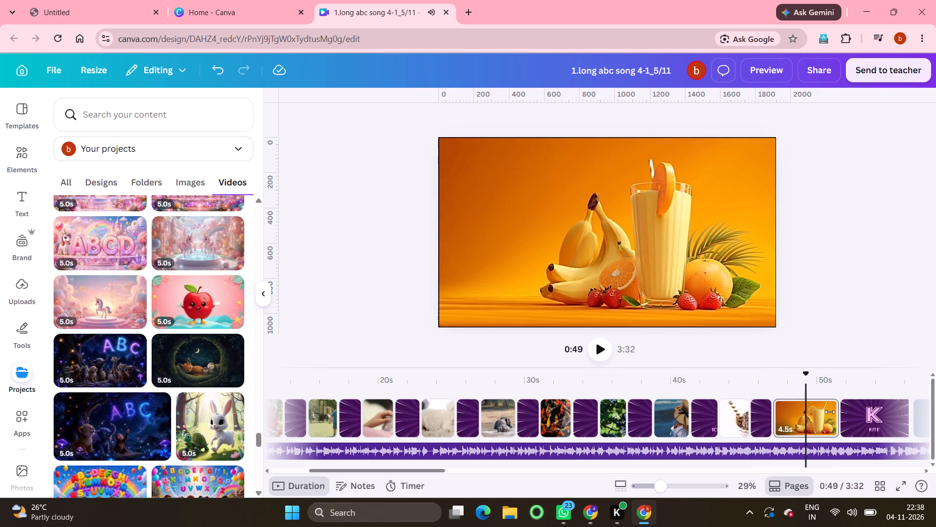
left_click_drag(830, 419, 802, 421)
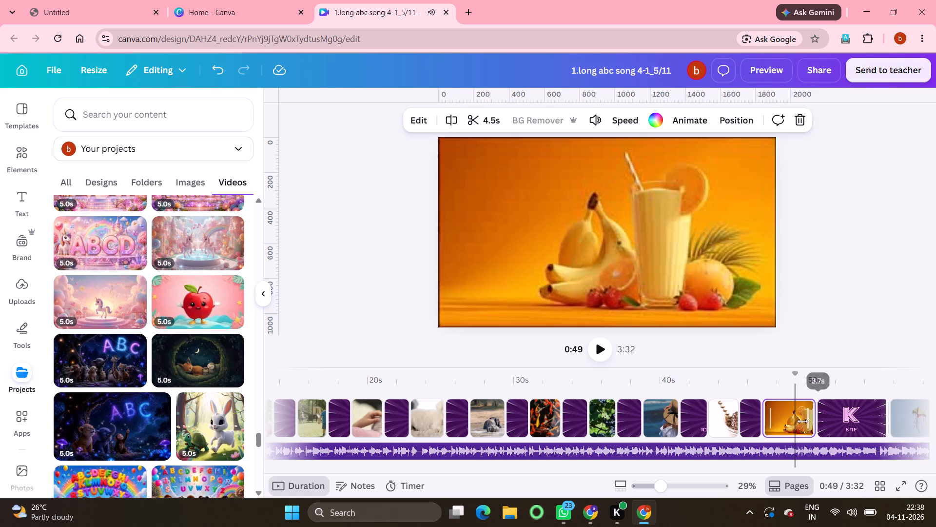
left_click_drag(802, 421, 790, 420)
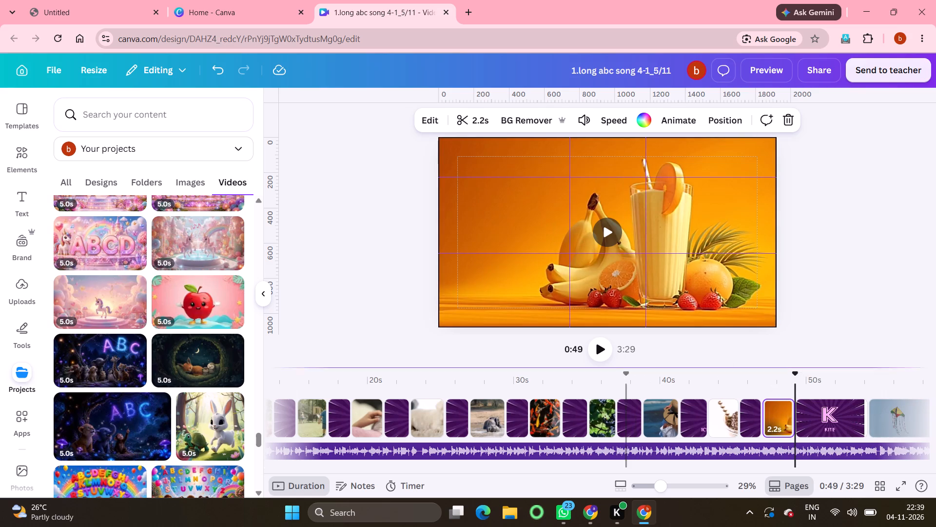
Play on with the song and trim the letter K page to 1.8 s and the kite clip page to 1.9 s.
left_click(600, 353)
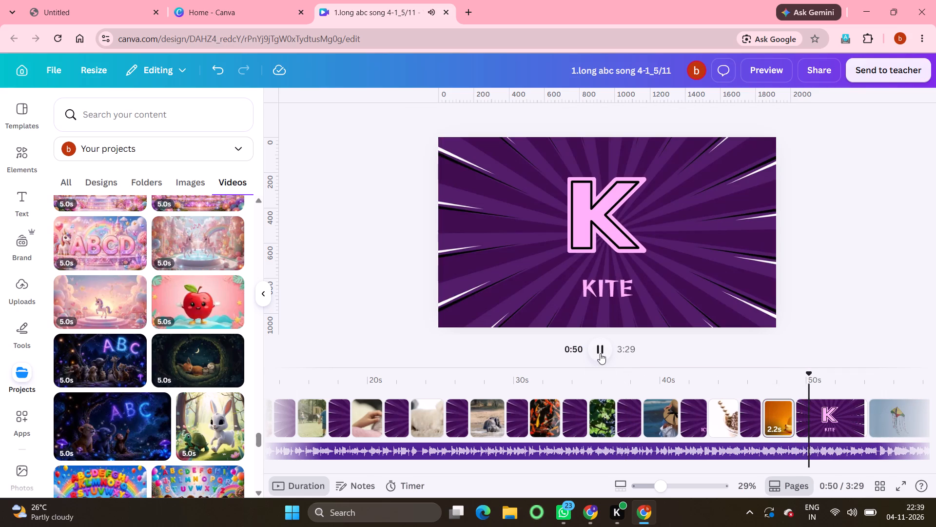
left_click(600, 353)
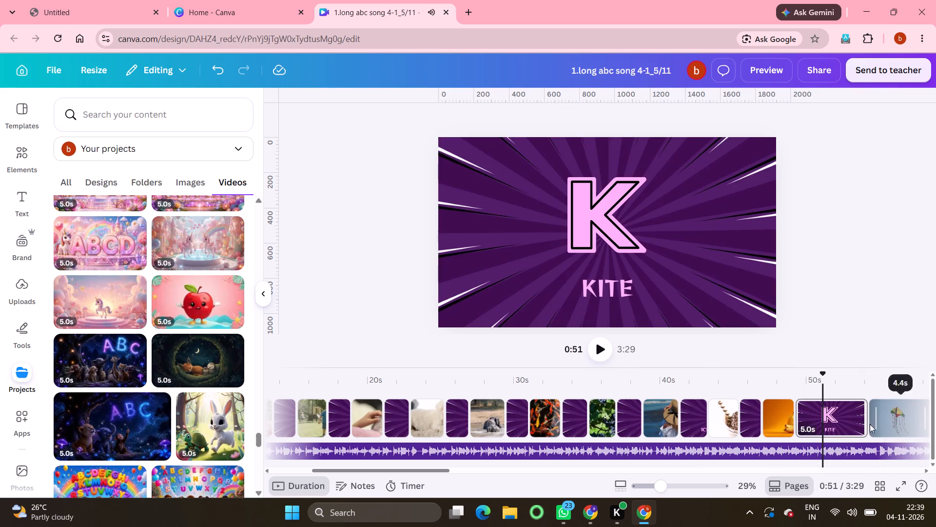
left_click_drag(857, 420, 772, 426)
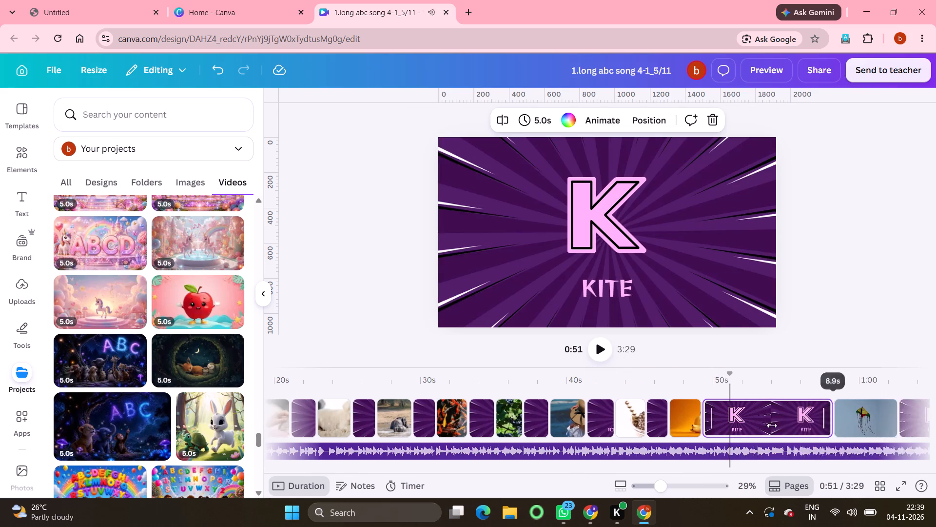
left_click_drag(772, 426, 721, 426)
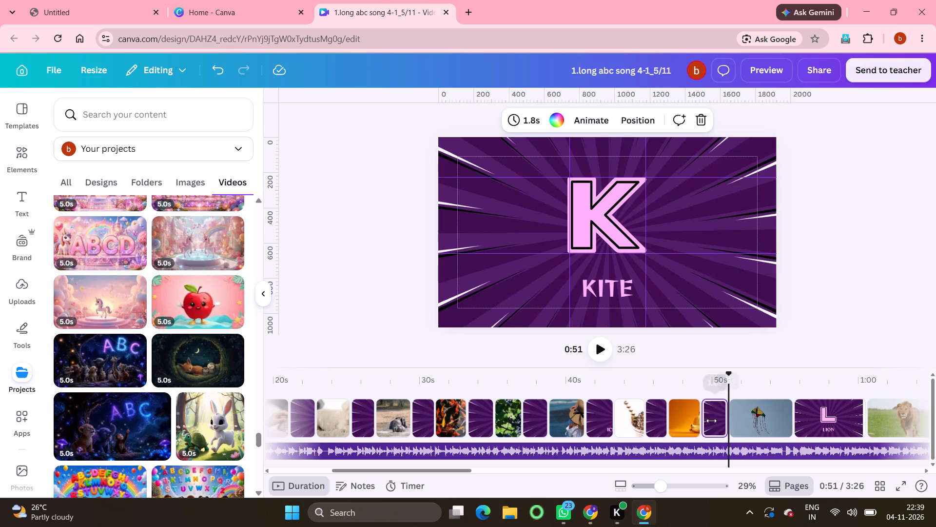
left_click(599, 350)
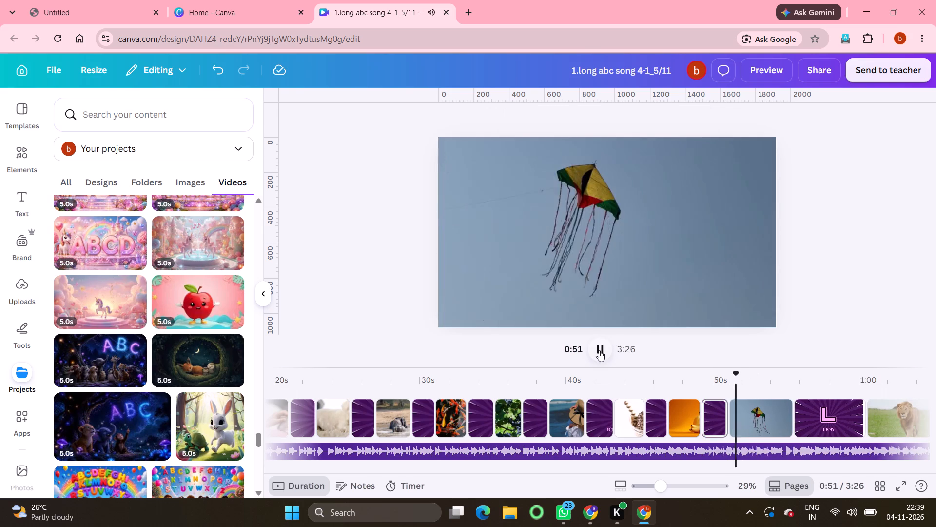
left_click(599, 350)
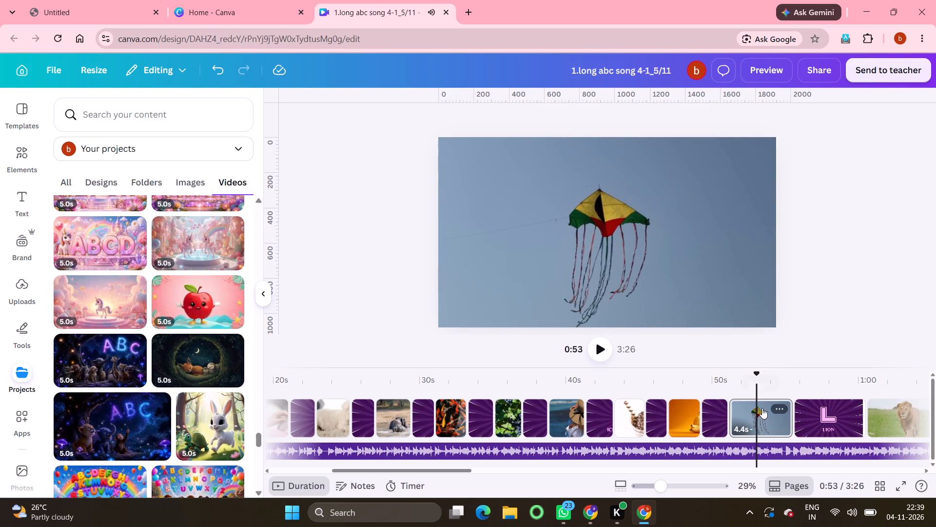
left_click_drag(785, 420, 760, 418)
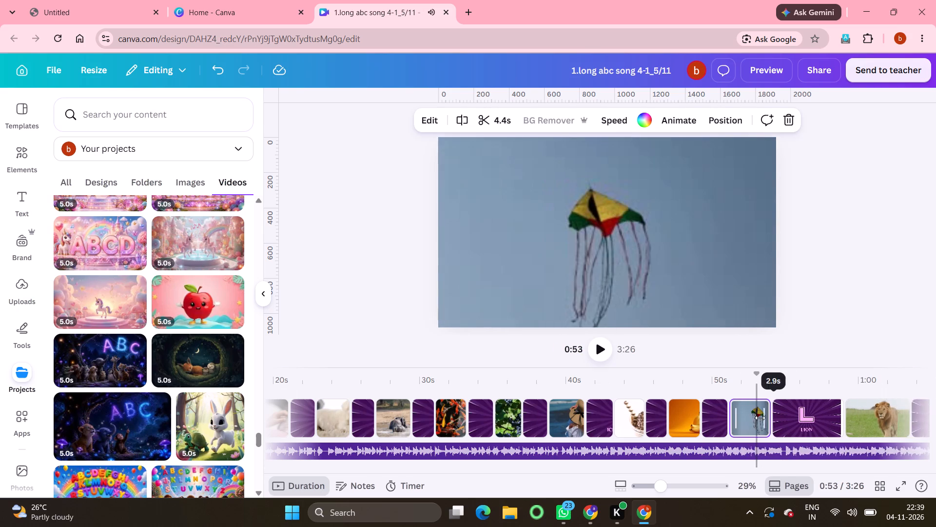
left_click_drag(760, 418, 749, 417)
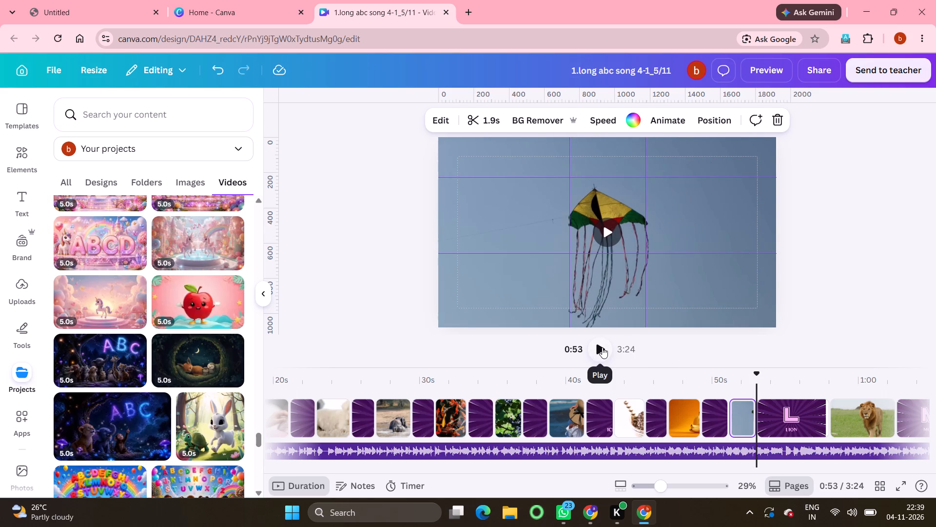
Play on with the song and trim the letter L page and the lion clip page to 2.1 s each.
left_click(602, 347)
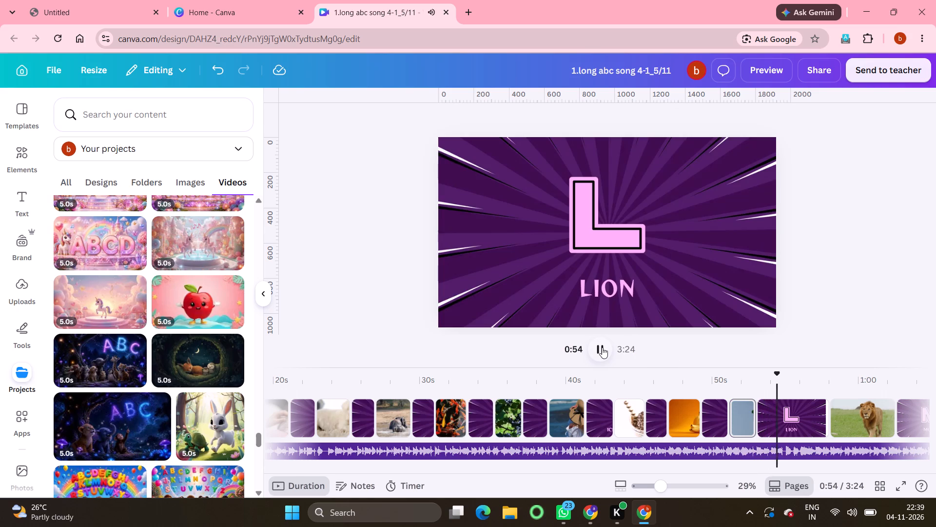
left_click(602, 347)
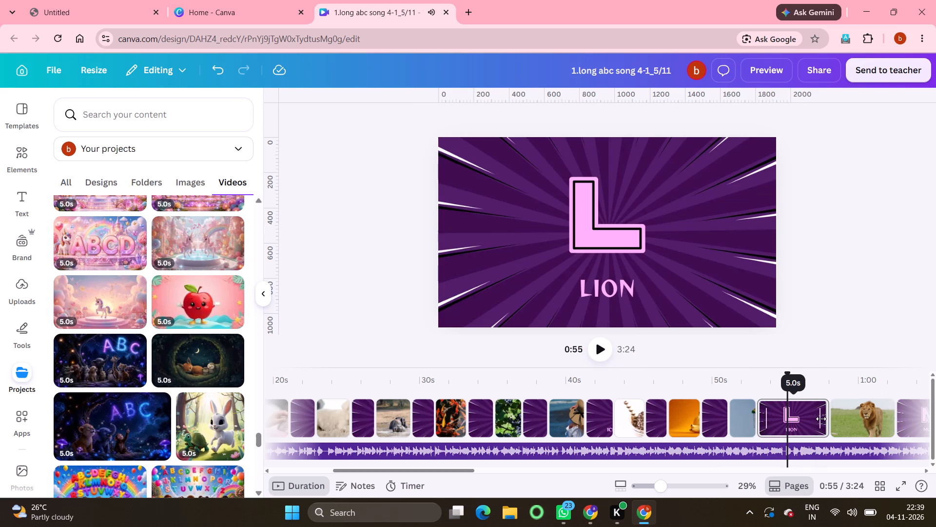
left_click_drag(821, 419, 780, 413)
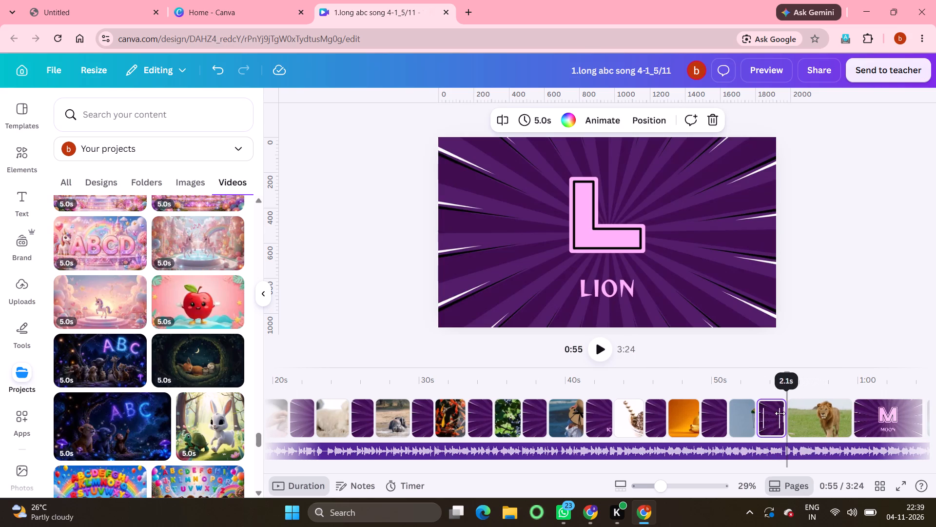
left_click_drag(780, 413, 779, 414)
left_click(598, 352)
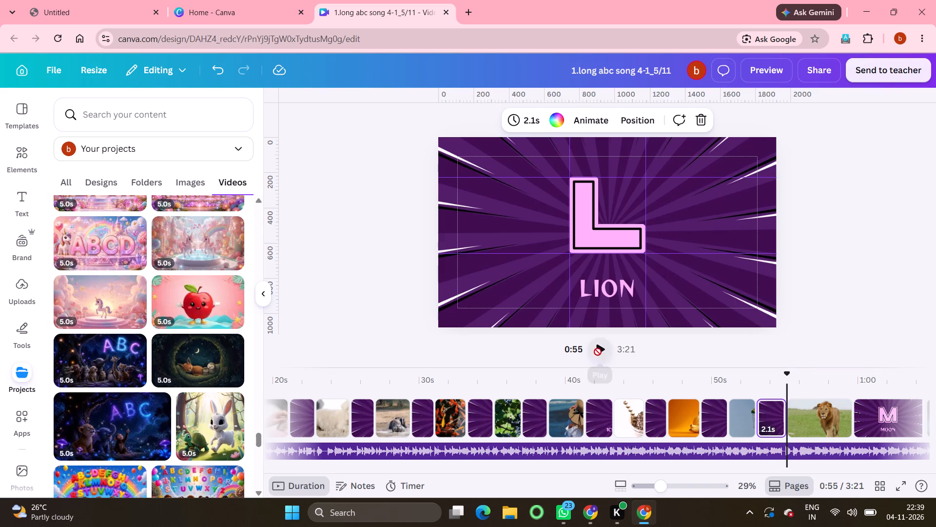
left_click(598, 352)
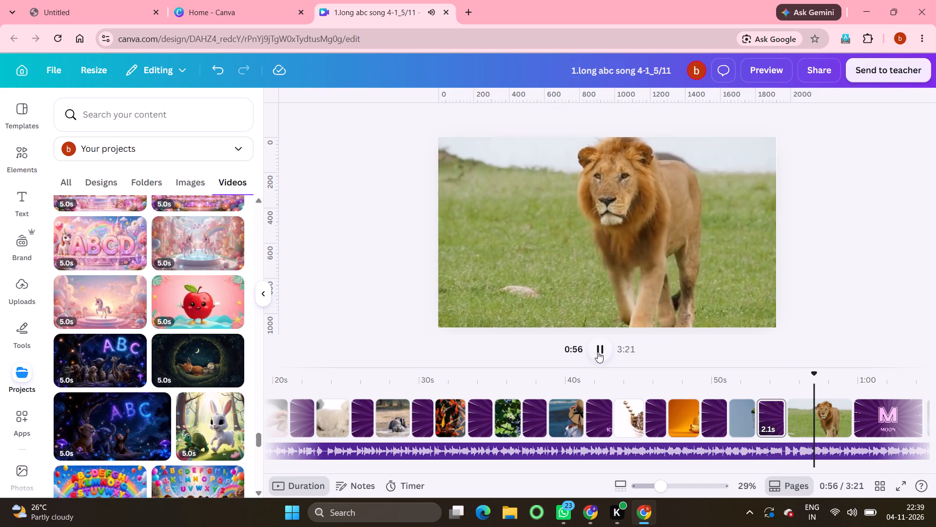
left_click_drag(848, 420, 736, 420)
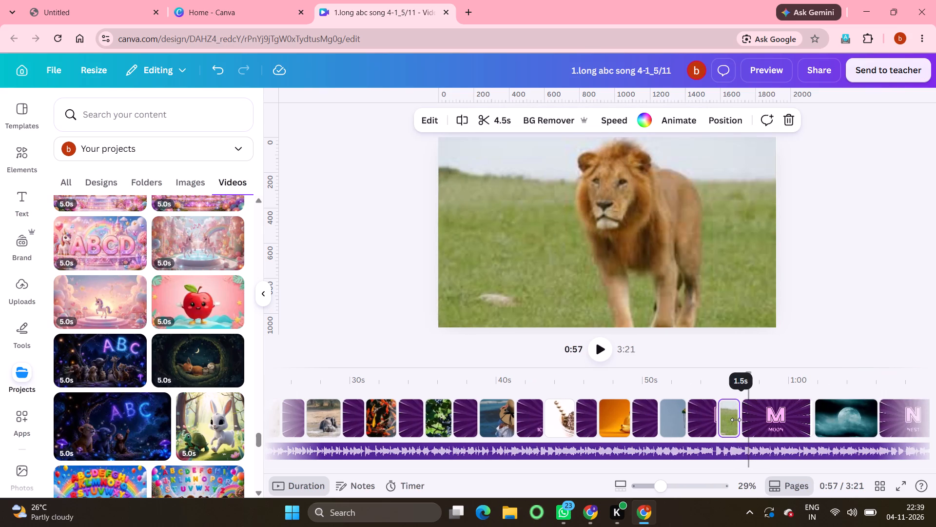
left_click_drag(736, 420, 744, 420)
Play on with the song, trim the letter M page to 2.1 s and shorten the moon clip page to the paused position.
left_click(602, 351)
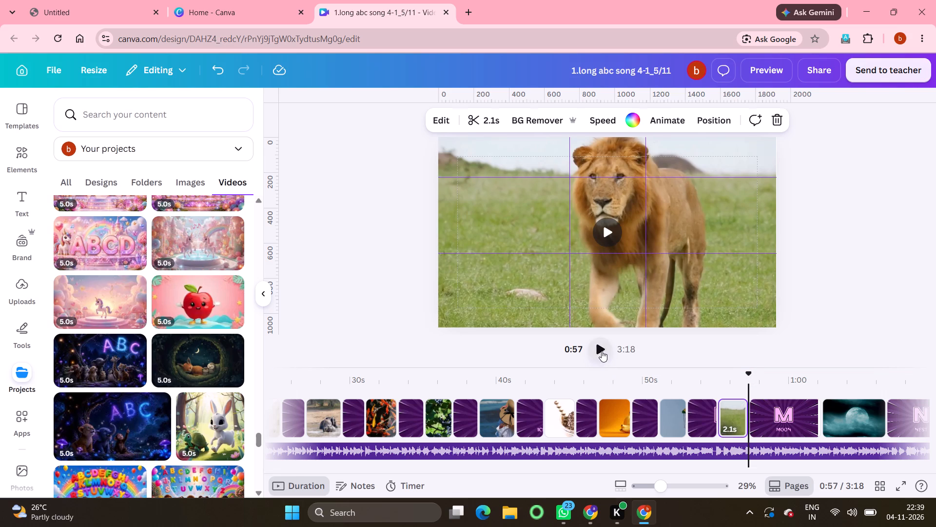
left_click(602, 351)
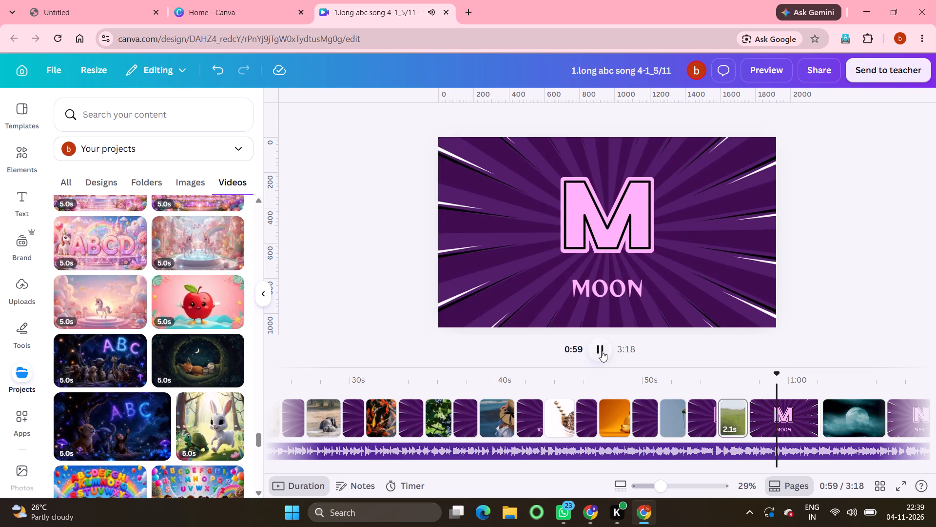
left_click_drag(811, 420, 773, 414)
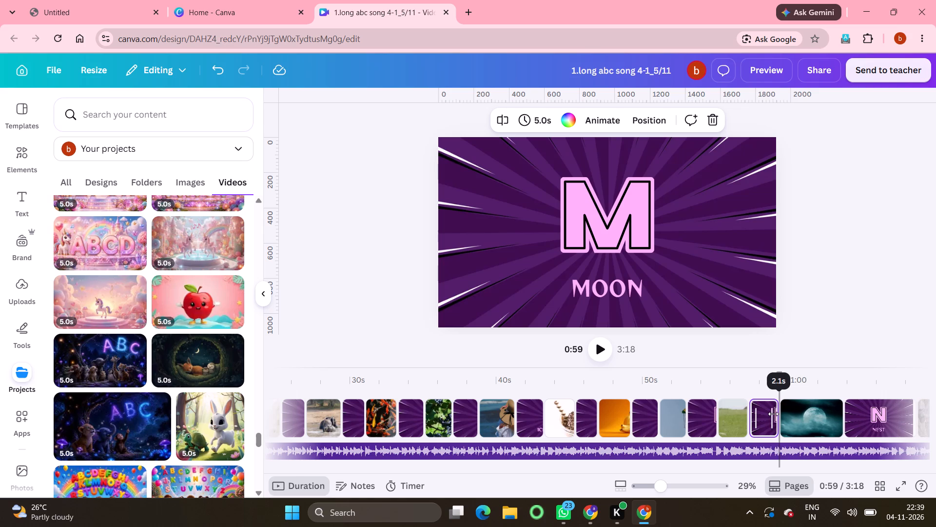
left_click(595, 349)
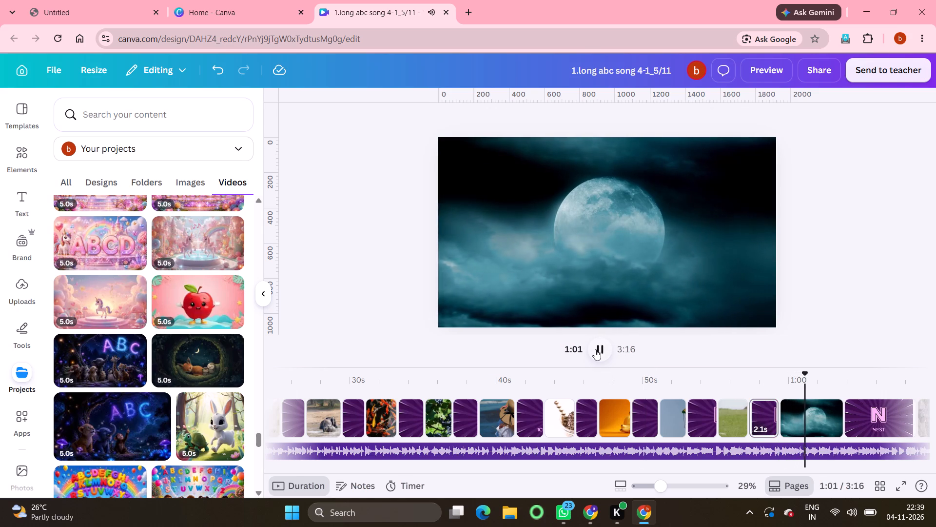
left_click(595, 349)
left_click_drag(834, 421, 785, 416)
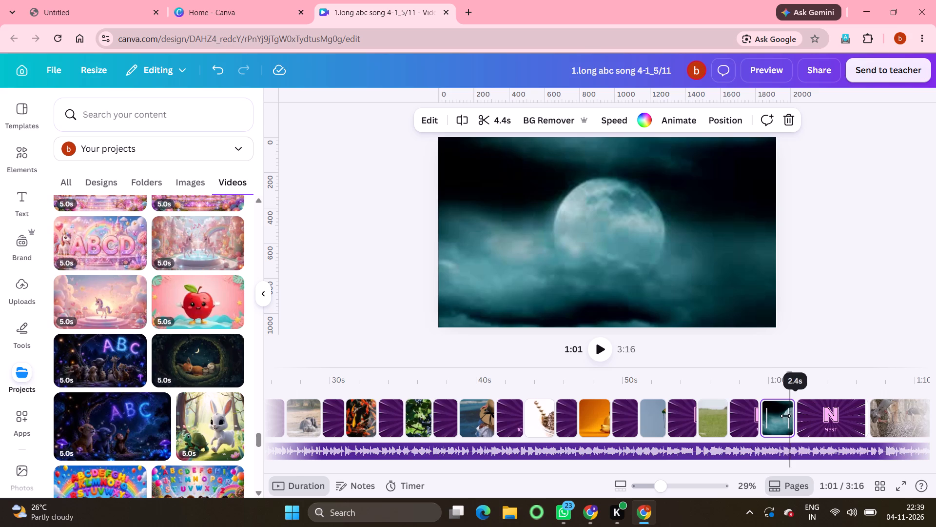
left_click_drag(785, 416, 785, 416)
Play on with the song and trim the letter N page to 2.0 s and the nest clip page to 2.3 s.
left_click(602, 348)
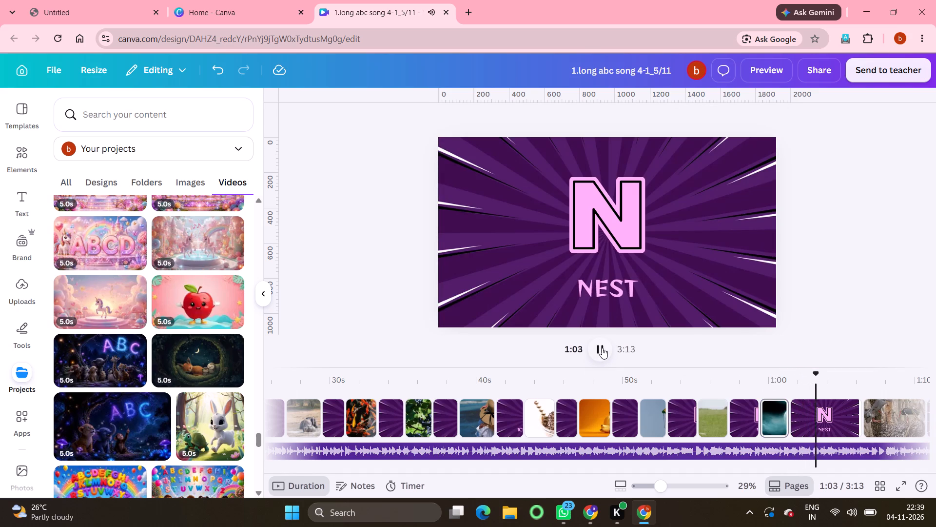
left_click(602, 348)
left_click_drag(855, 423, 727, 420)
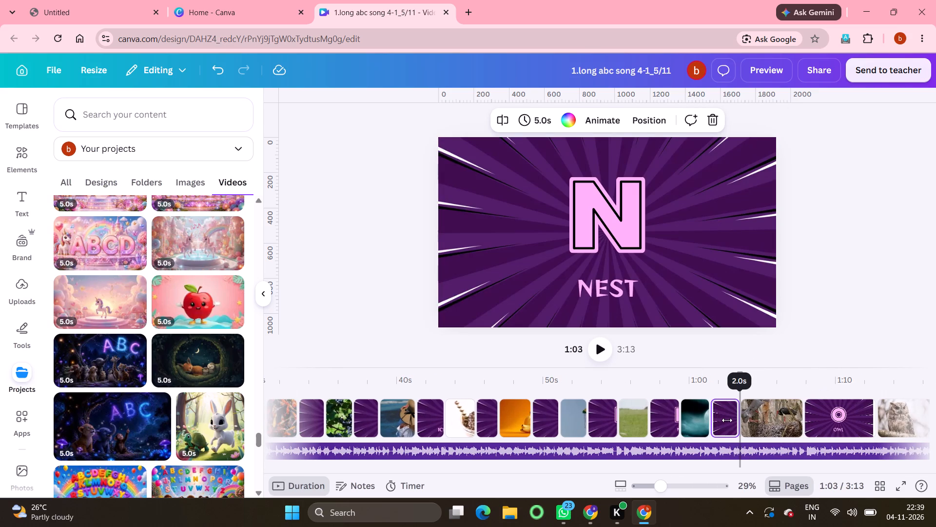
left_click_drag(727, 420, 728, 418)
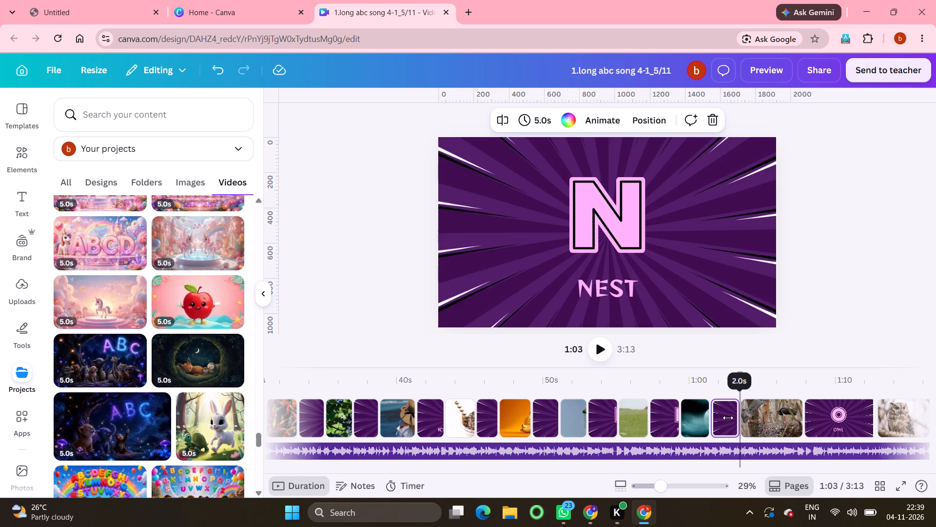
left_click_drag(728, 418, 728, 418)
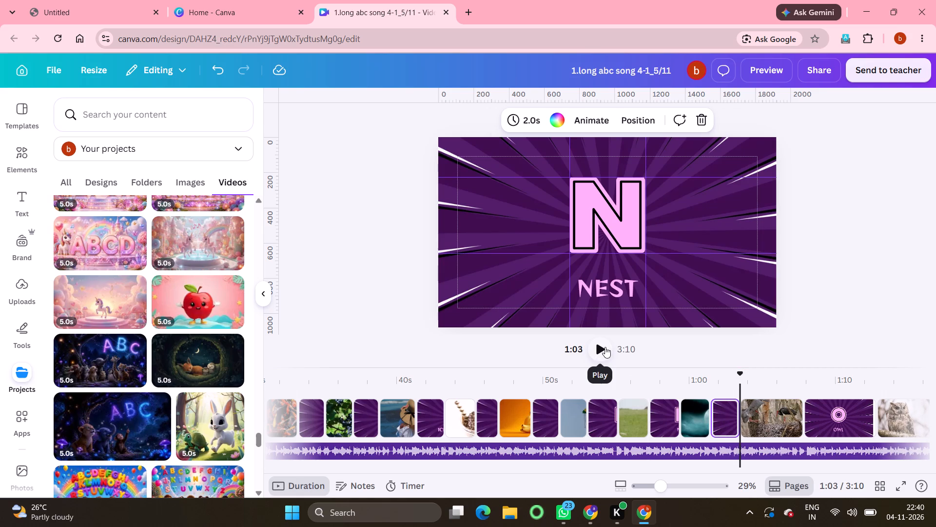
left_click(605, 347)
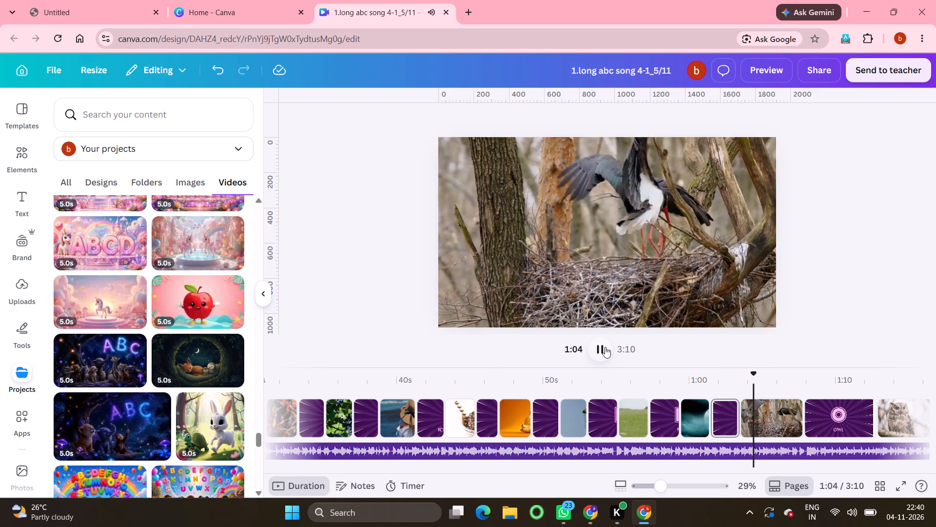
left_click(605, 347)
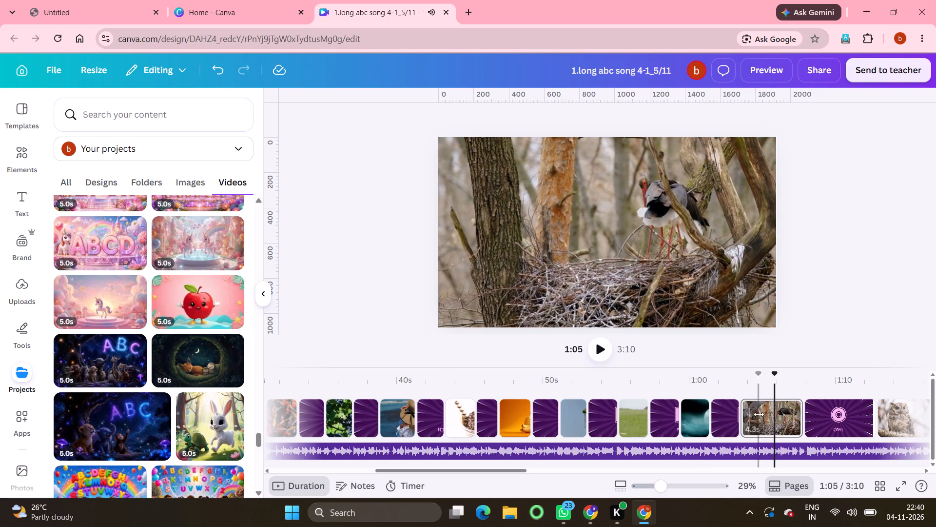
left_click_drag(795, 422, 784, 420)
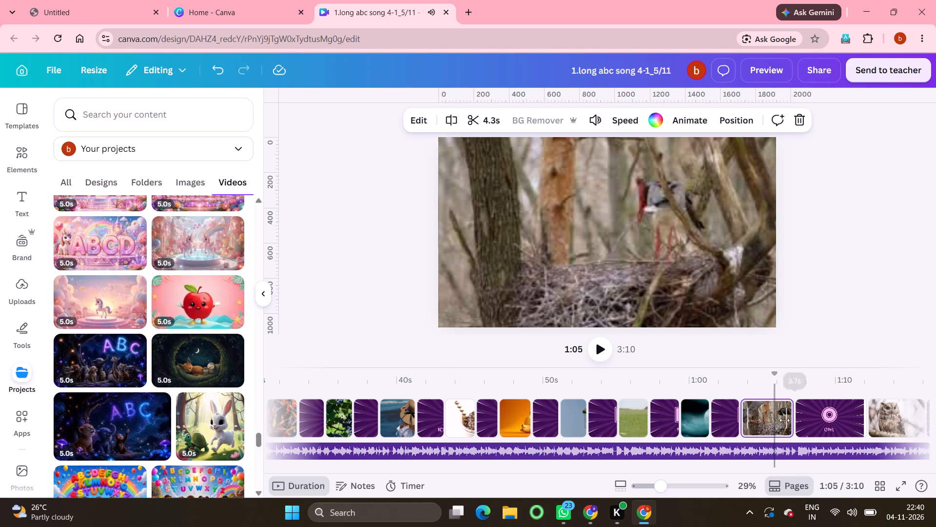
left_click_drag(784, 420, 765, 418)
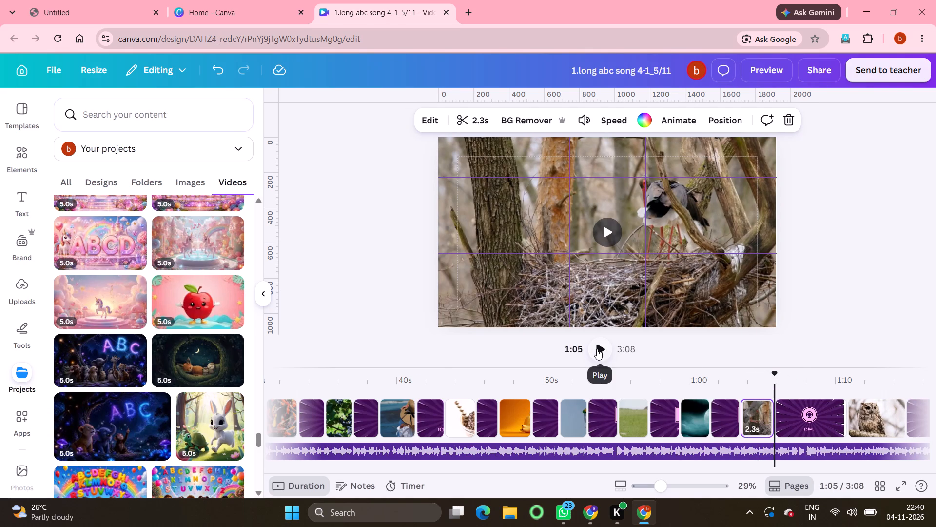
Play on with the song and trim the letter O page to 1.5 s and the owl clip page to 2.2 s.
left_click(597, 349)
left_click(597, 349)
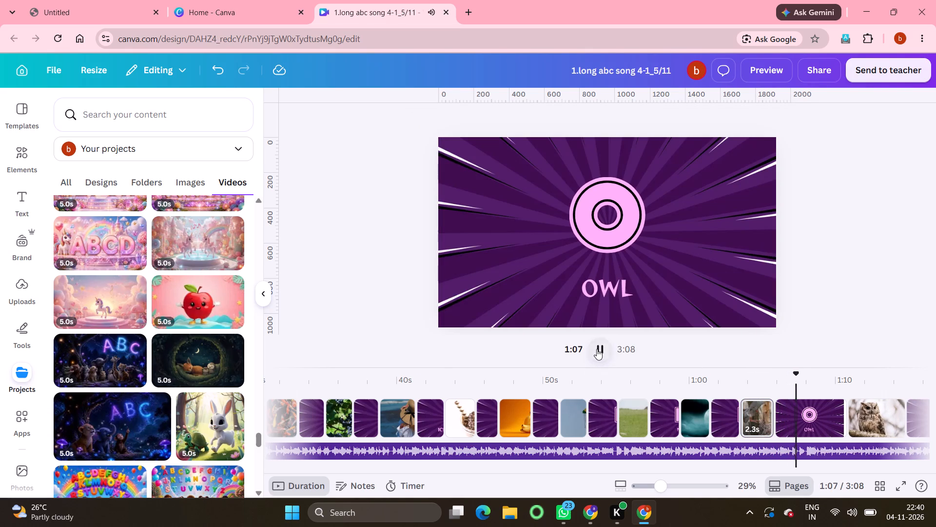
left_click_drag(838, 420, 831, 418)
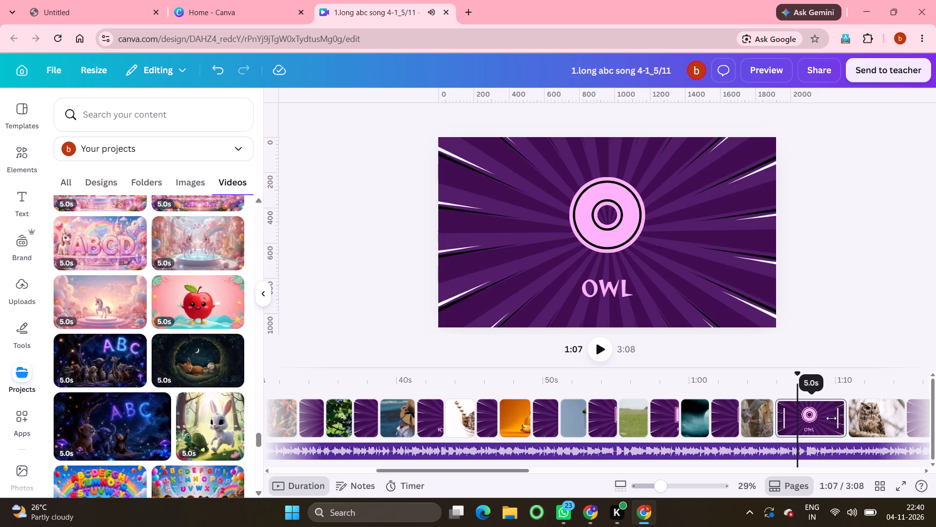
left_click_drag(831, 418, 766, 417)
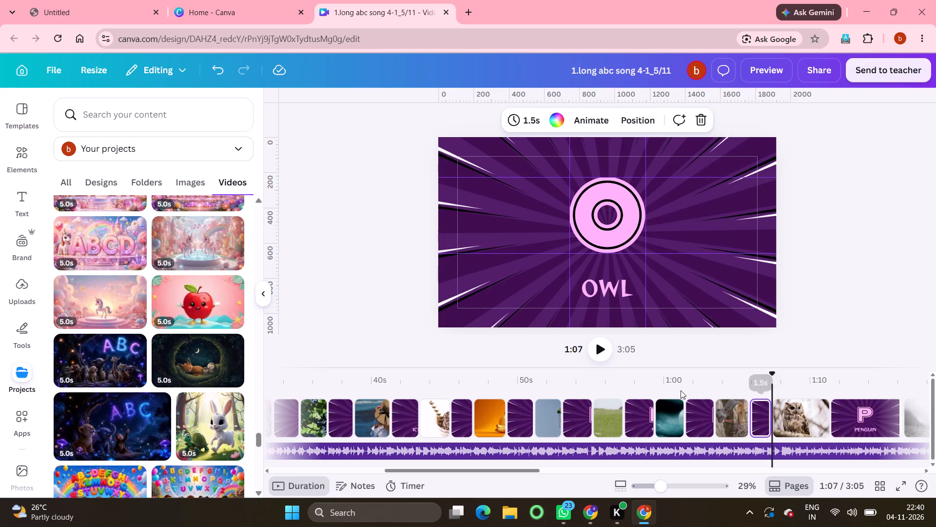
left_click(600, 349)
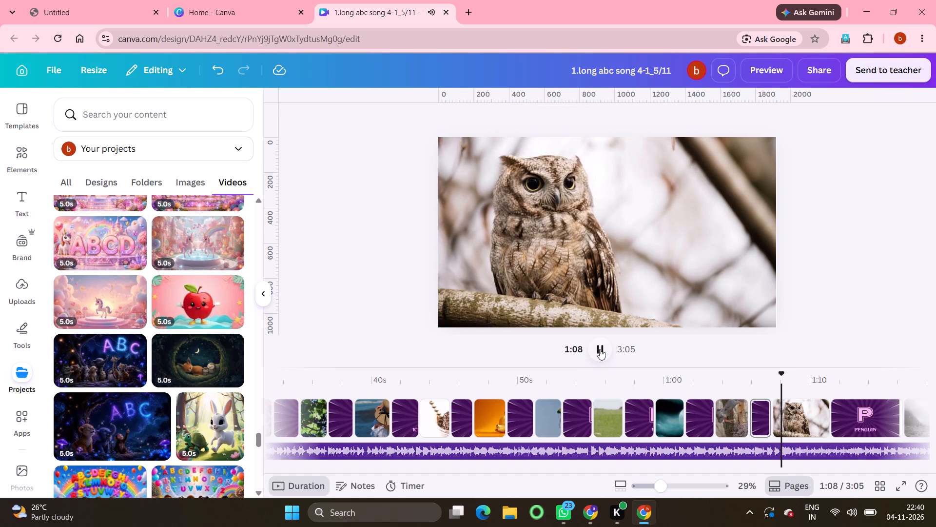
left_click(600, 349)
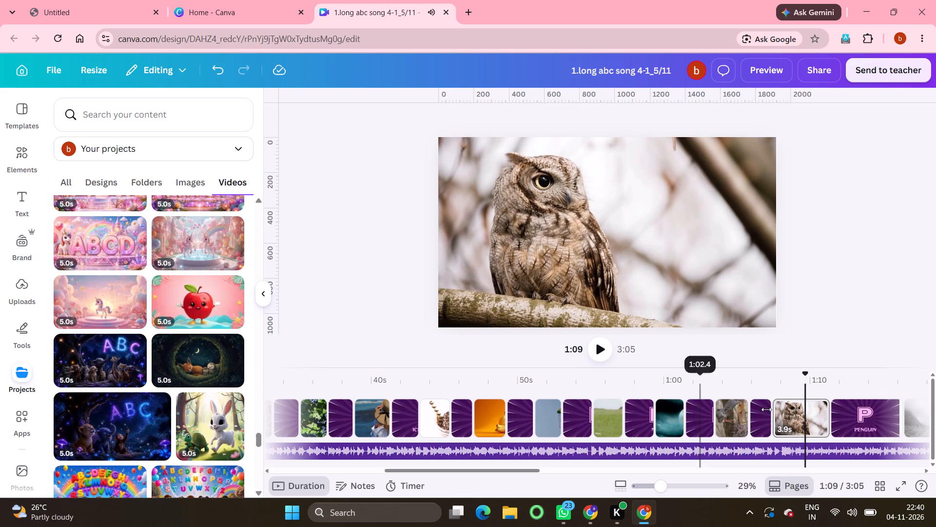
left_click_drag(824, 420, 819, 418)
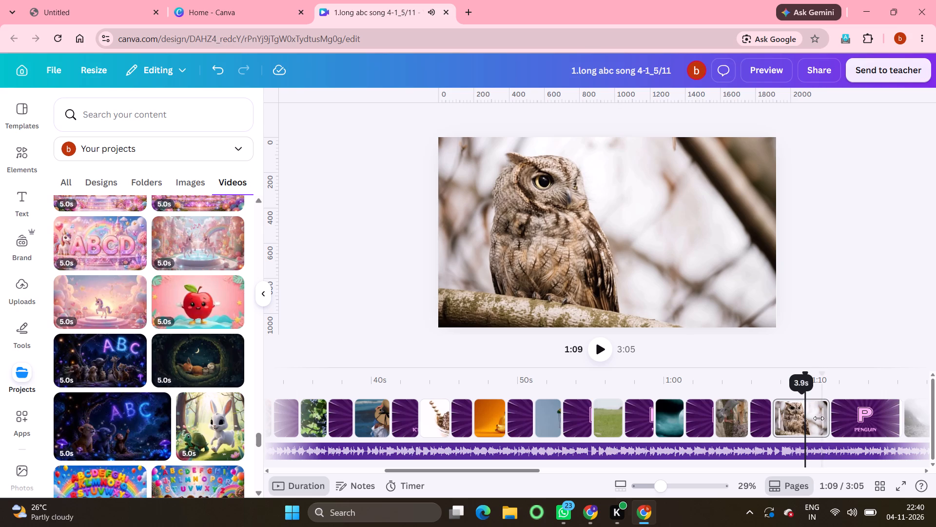
left_click_drag(819, 418, 797, 418)
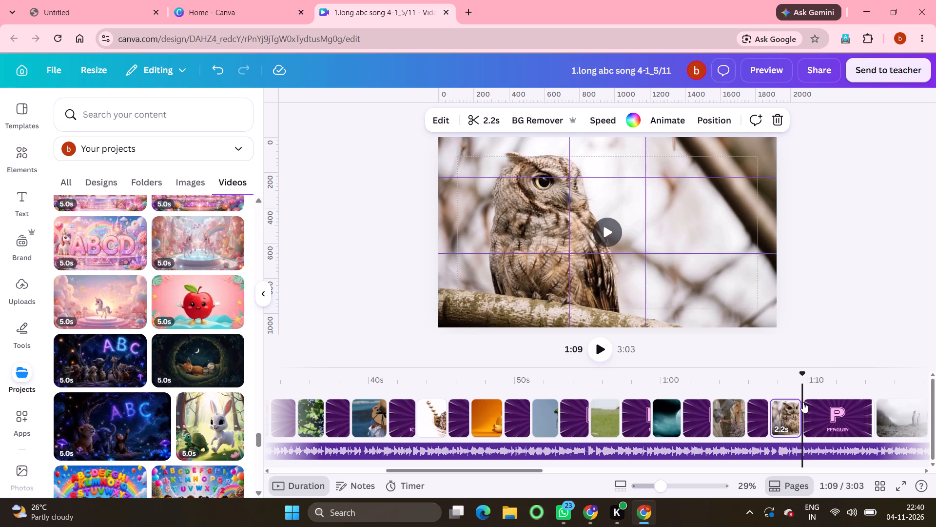
Insert a blank page between the owl clip page and the letter P page.
left_click(803, 403)
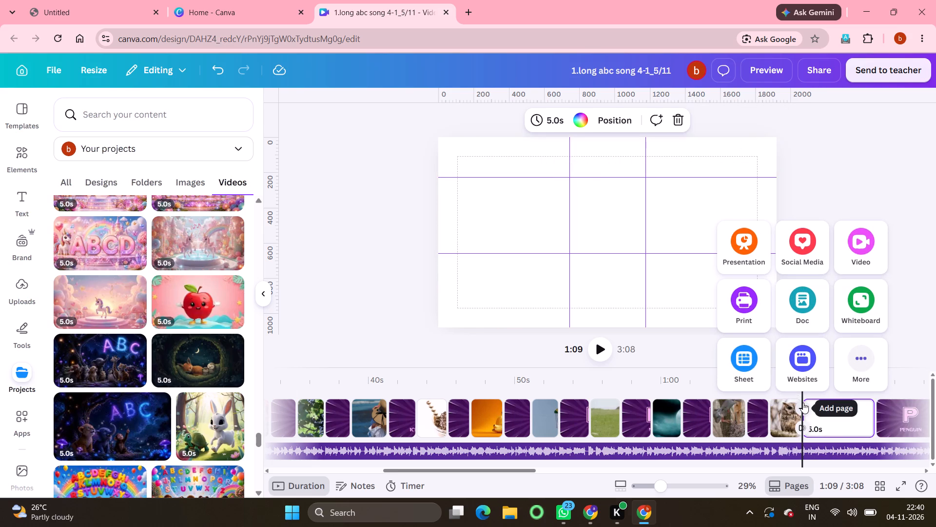
Find the colourful ABC letter-blocks video among the project videos, add it to the blank page after the owl and set it as background.
scroll(188, 448, "down", 6)
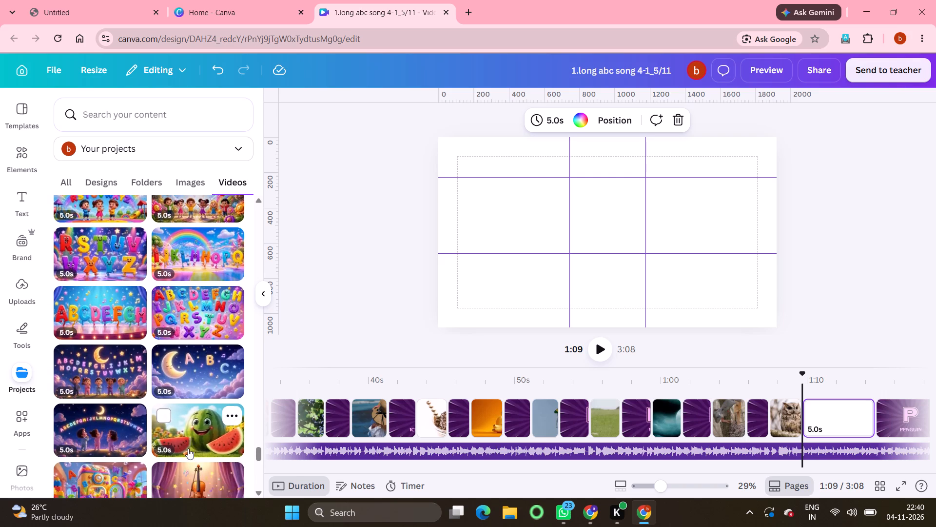
scroll(188, 448, "down", 3)
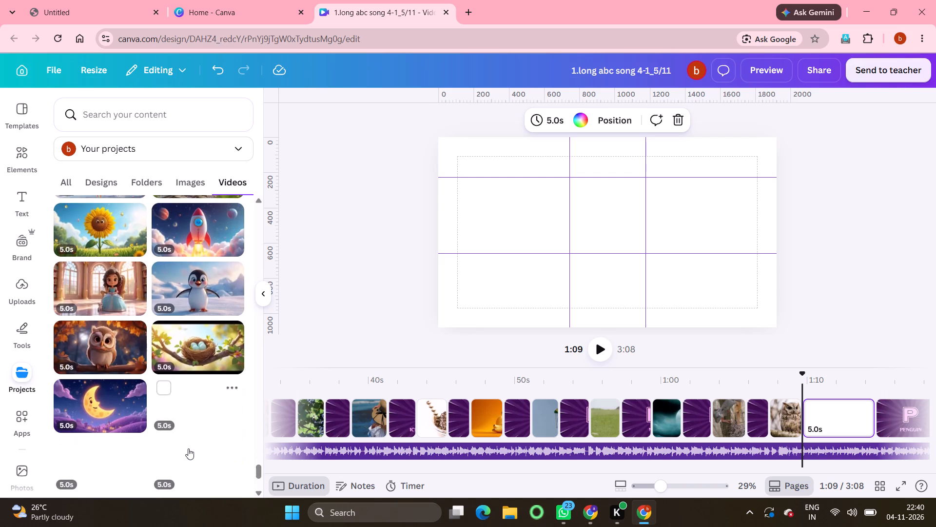
scroll(188, 448, "down", 4)
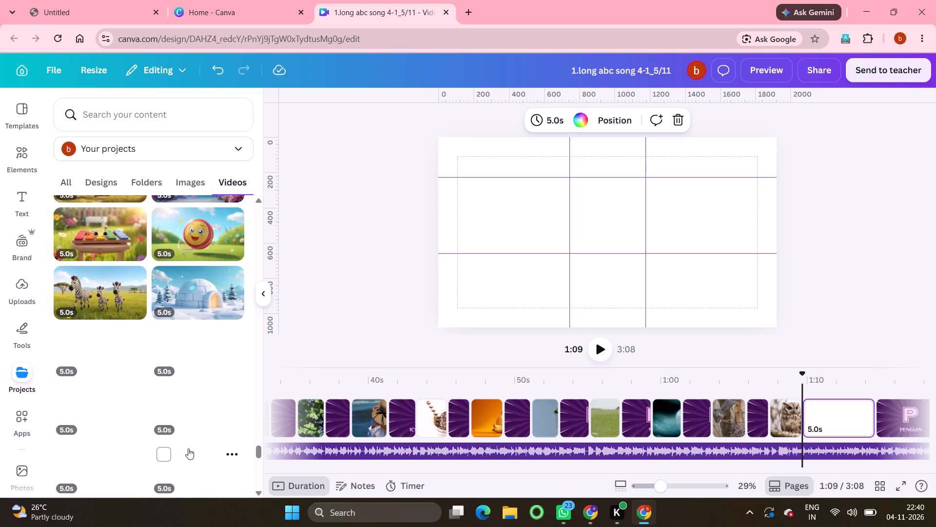
scroll(188, 448, "down", 4)
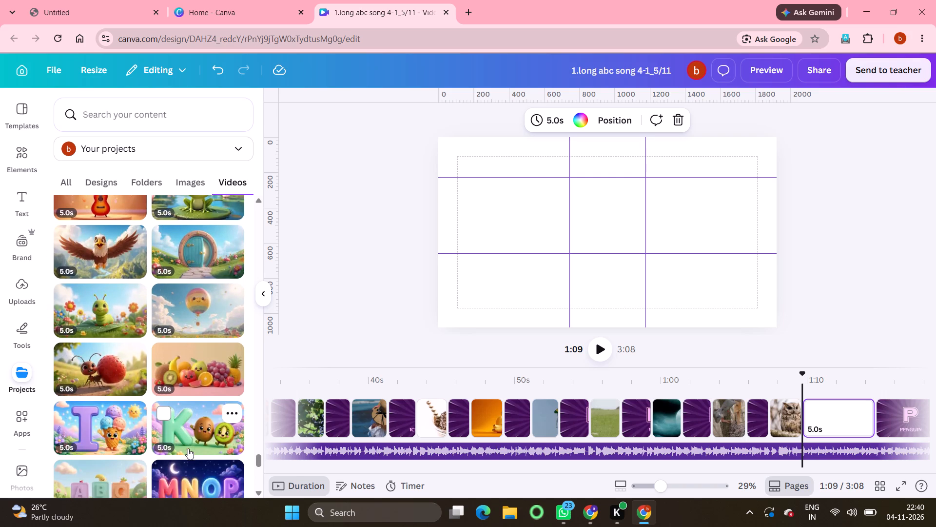
scroll(188, 448, "down", 6)
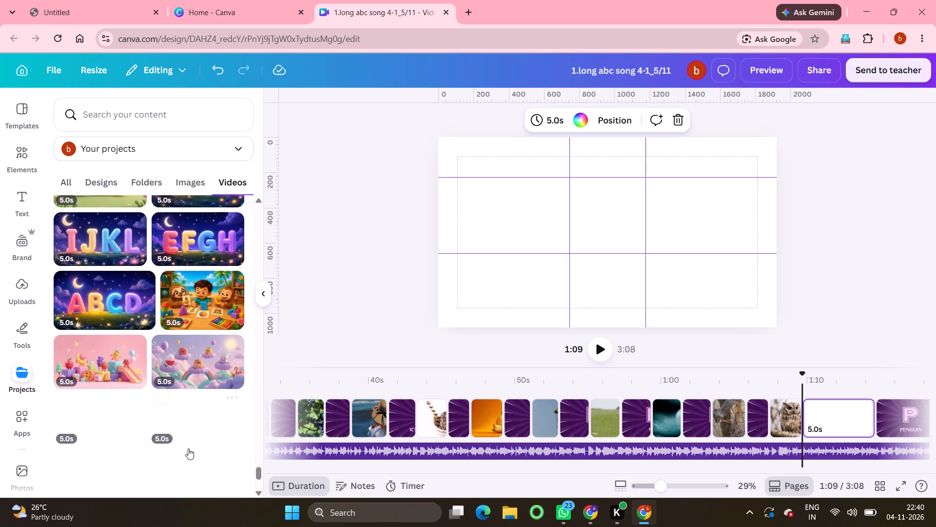
scroll(188, 448, "down", 5)
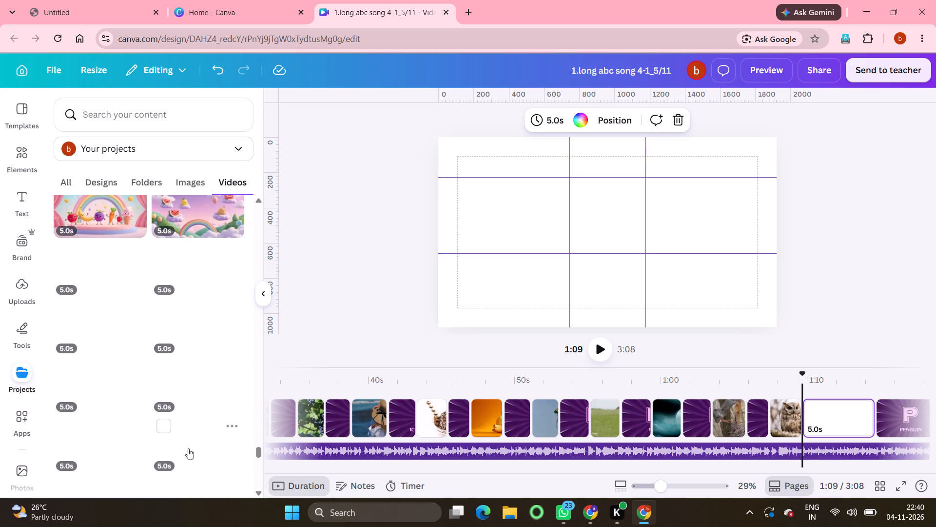
scroll(188, 448, "down", 6)
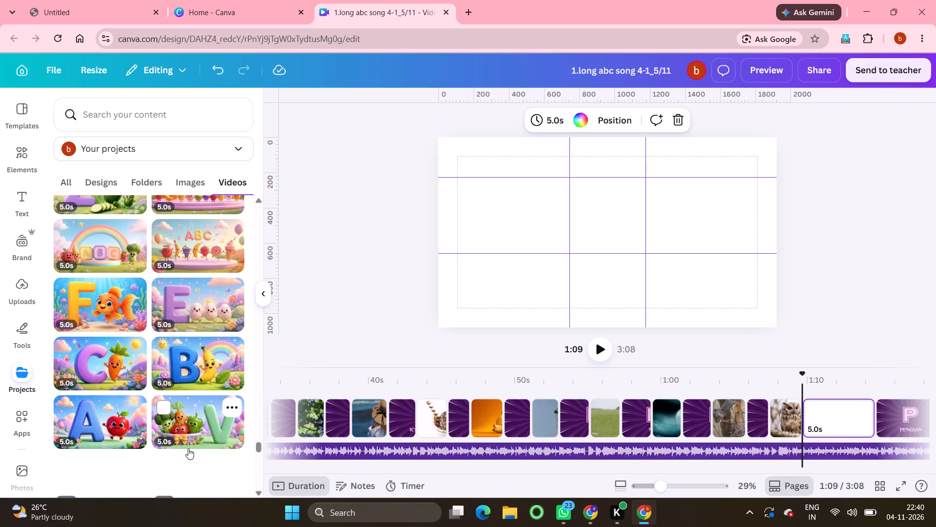
scroll(188, 448, "down", 6)
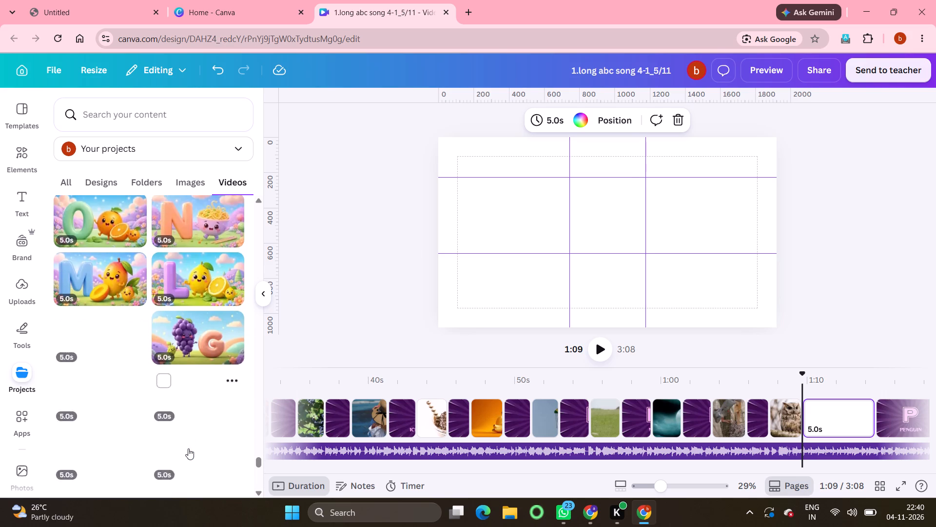
scroll(188, 448, "down", 4)
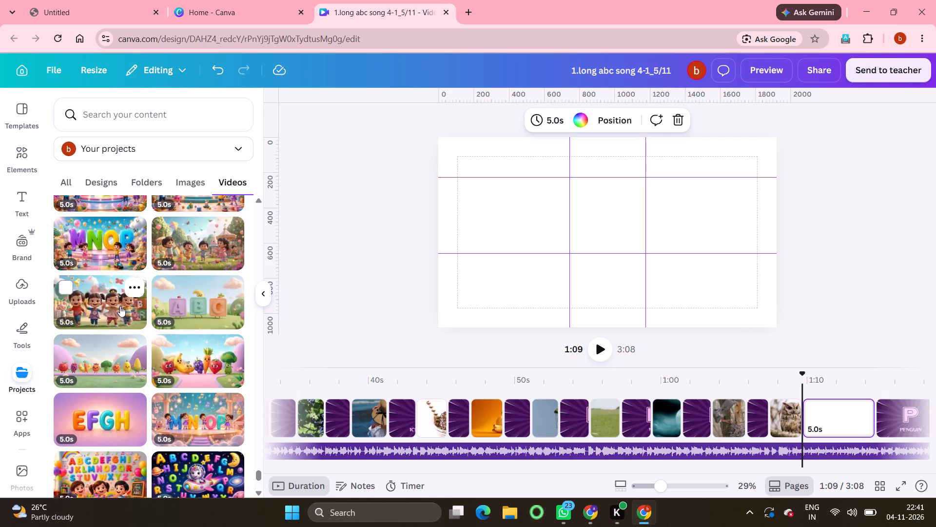
scroll(151, 423, "down", 3)
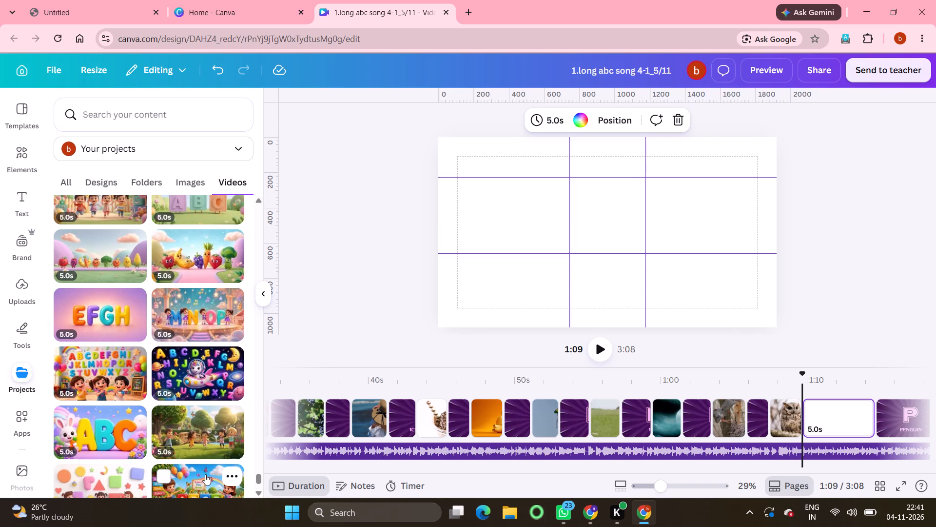
scroll(205, 474, "down", 1)
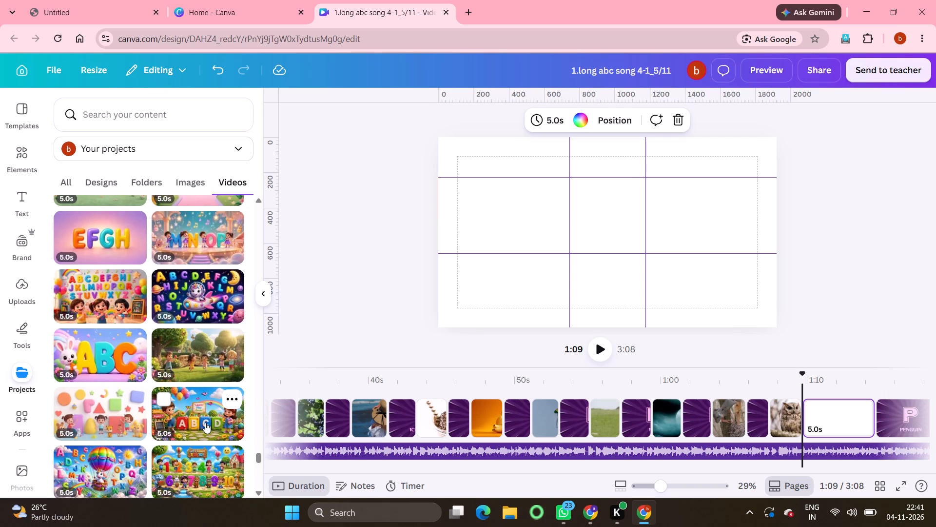
scroll(205, 423, "down", 2)
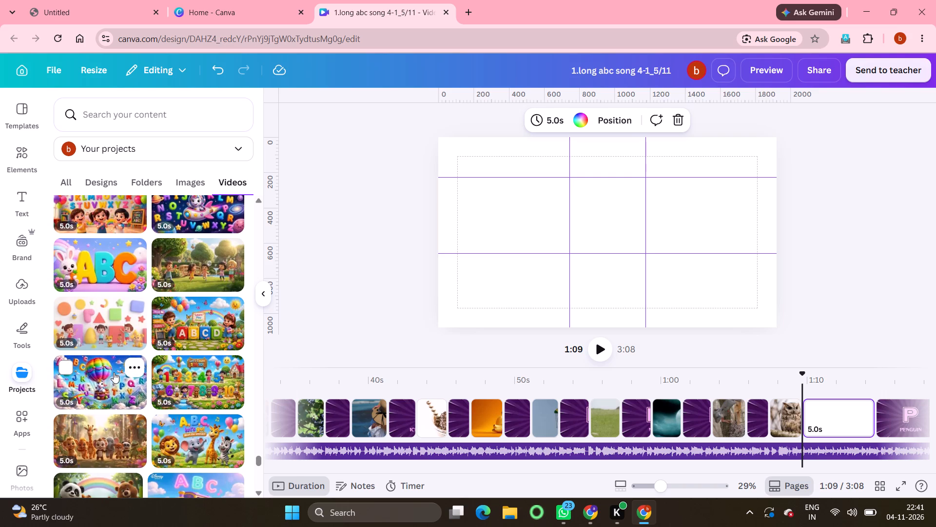
scroll(114, 372, "down", 4)
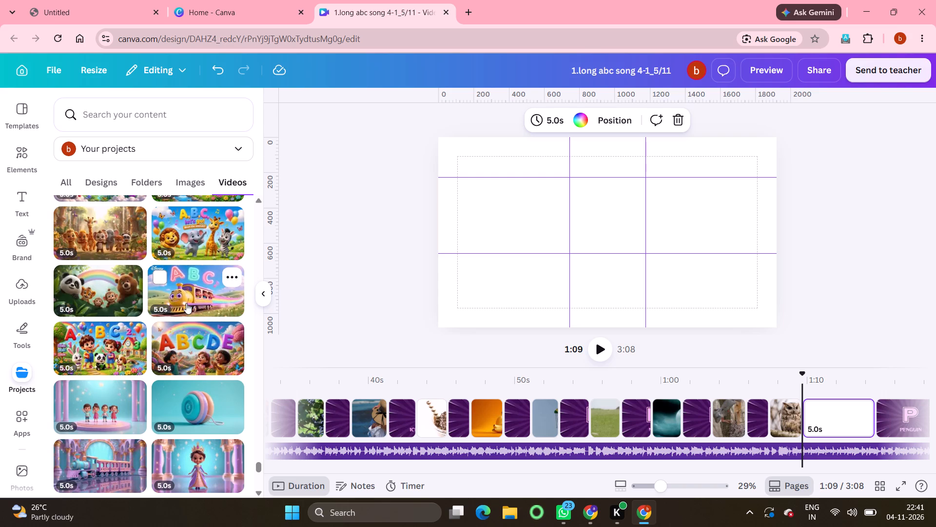
scroll(117, 414, "down", 1)
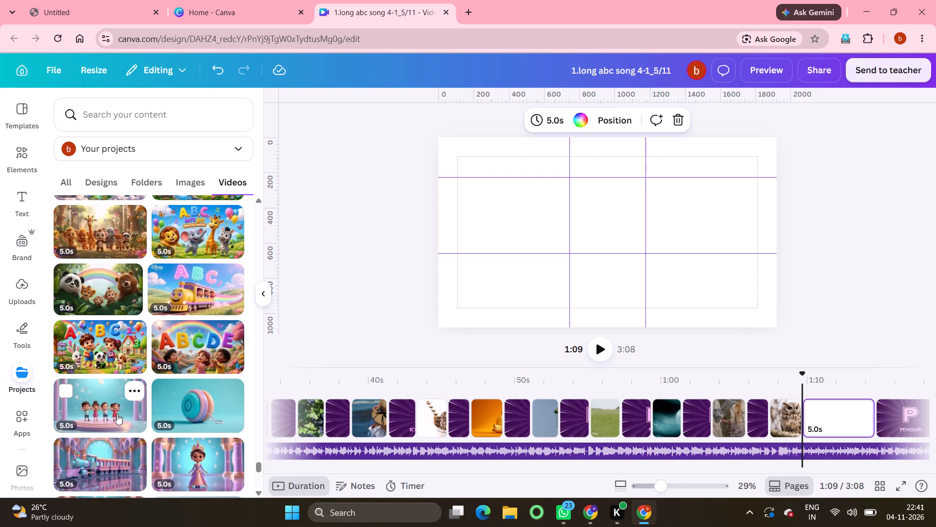
scroll(117, 414, "down", 5)
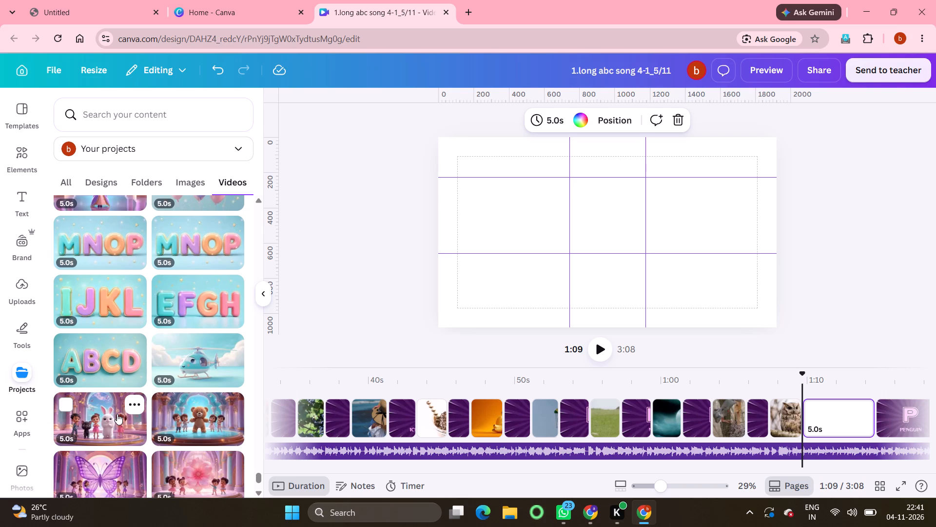
scroll(117, 414, "down", 4)
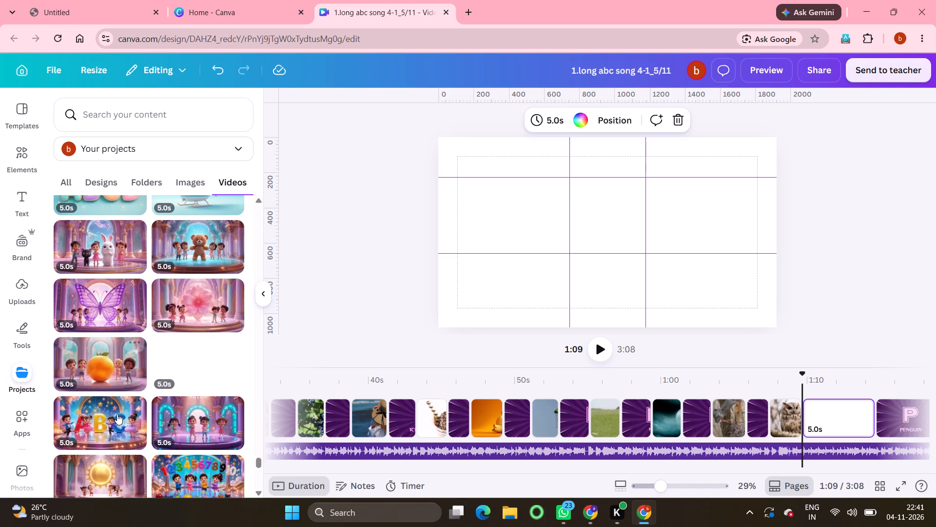
scroll(117, 414, "down", 3)
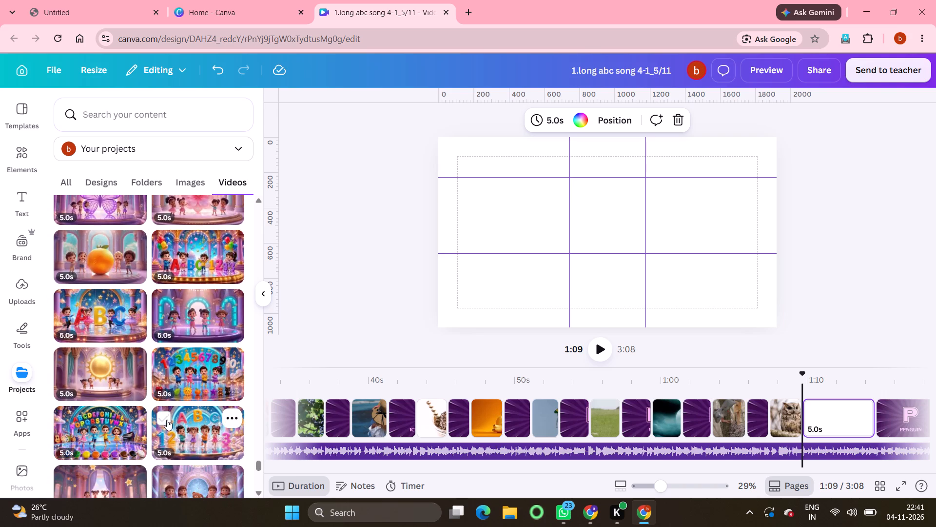
scroll(167, 420, "down", 7)
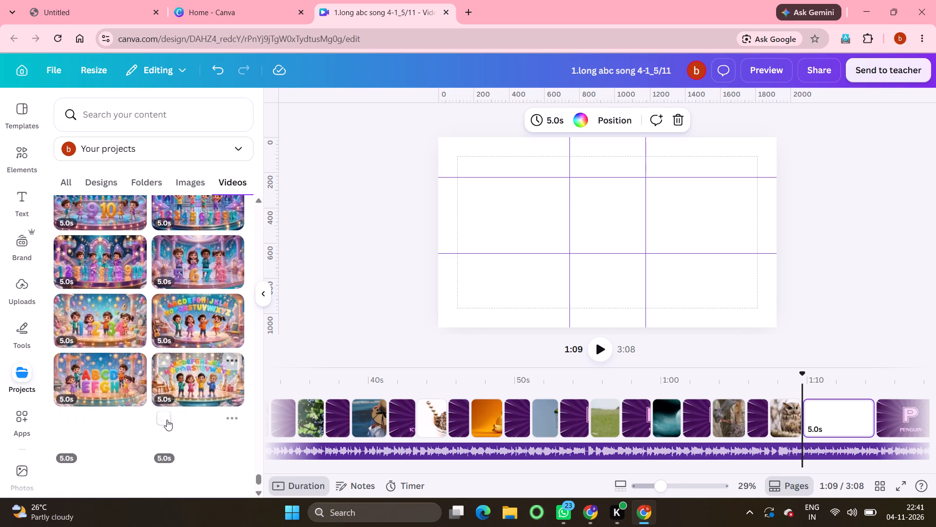
scroll(167, 420, "down", 5)
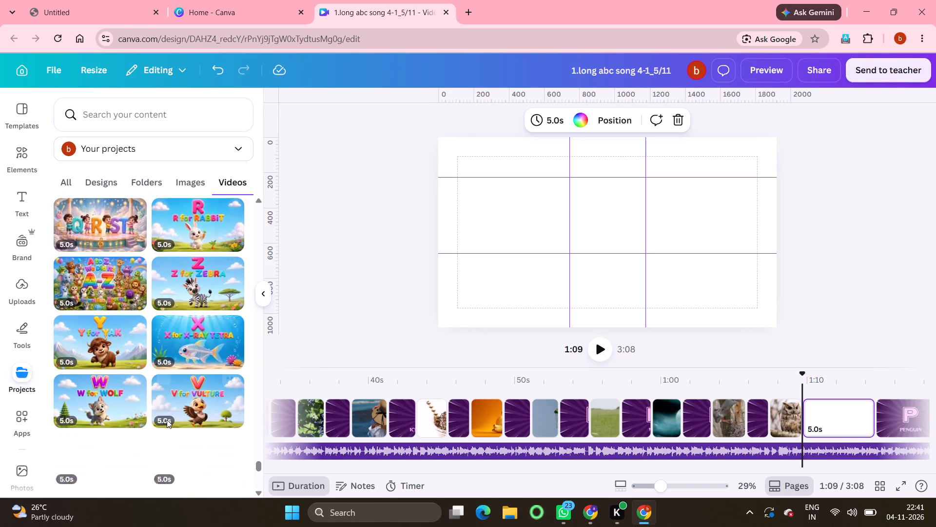
scroll(167, 420, "down", 1)
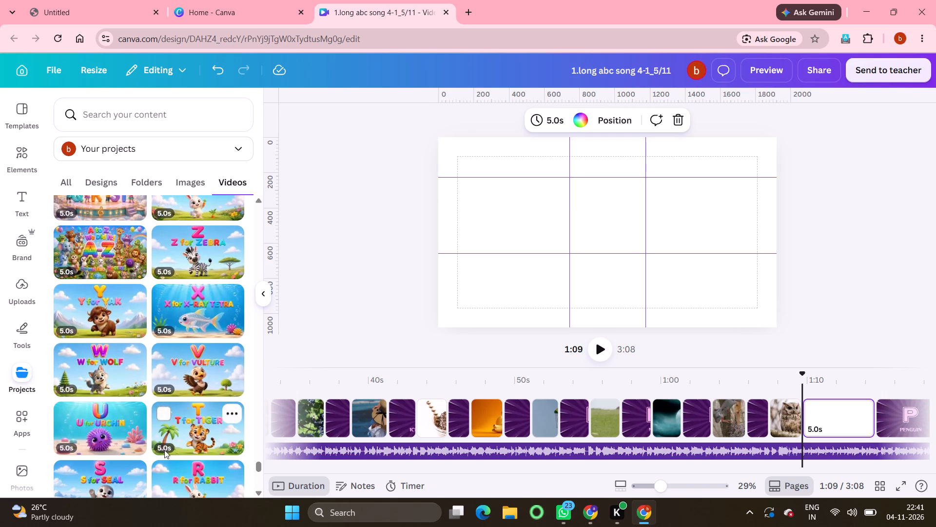
scroll(164, 450, "down", 6)
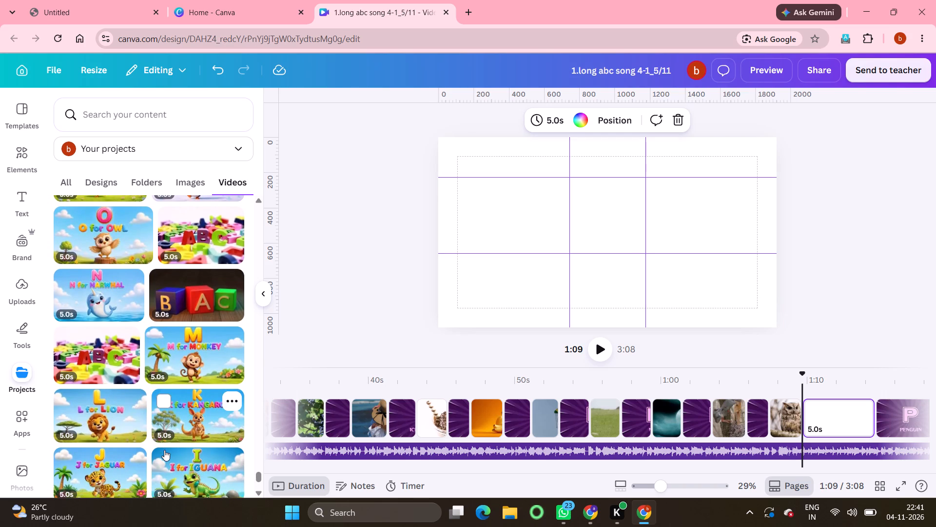
scroll(164, 450, "down", 1)
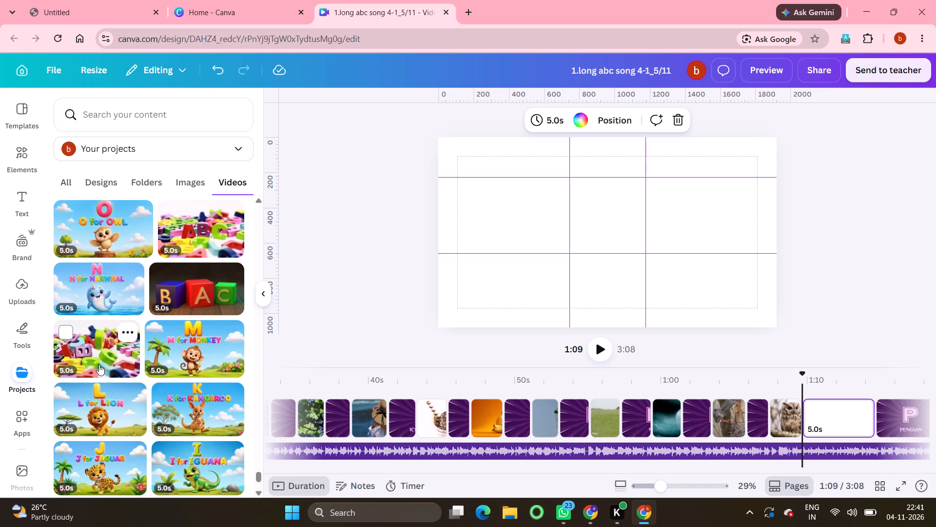
left_click(99, 365)
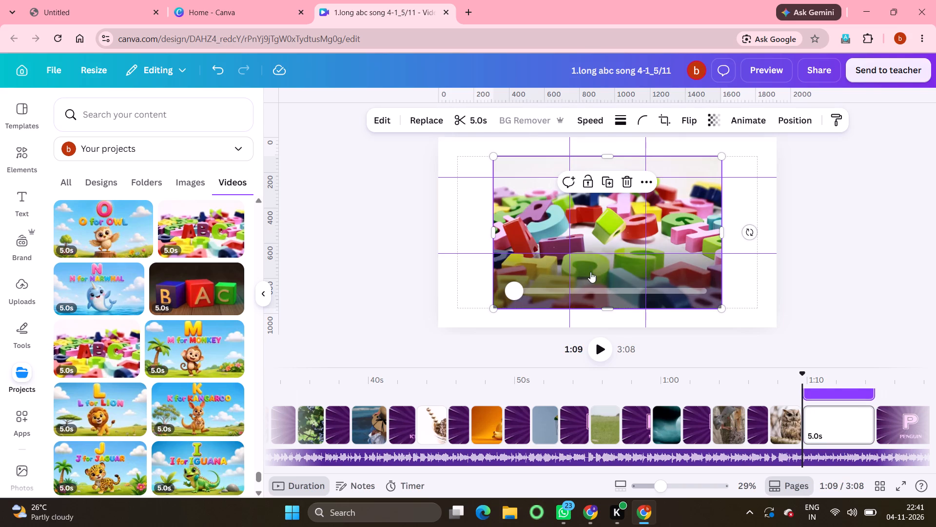
right_click(680, 236)
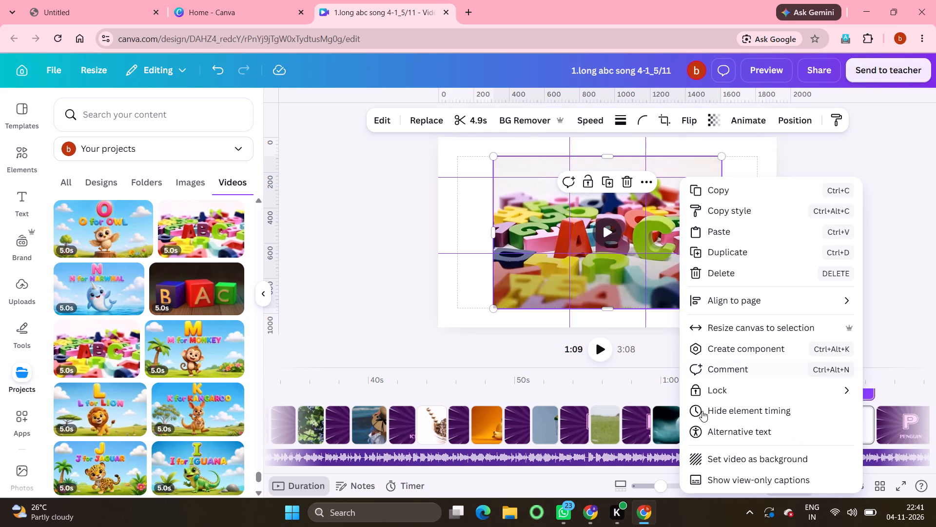
left_click(734, 455)
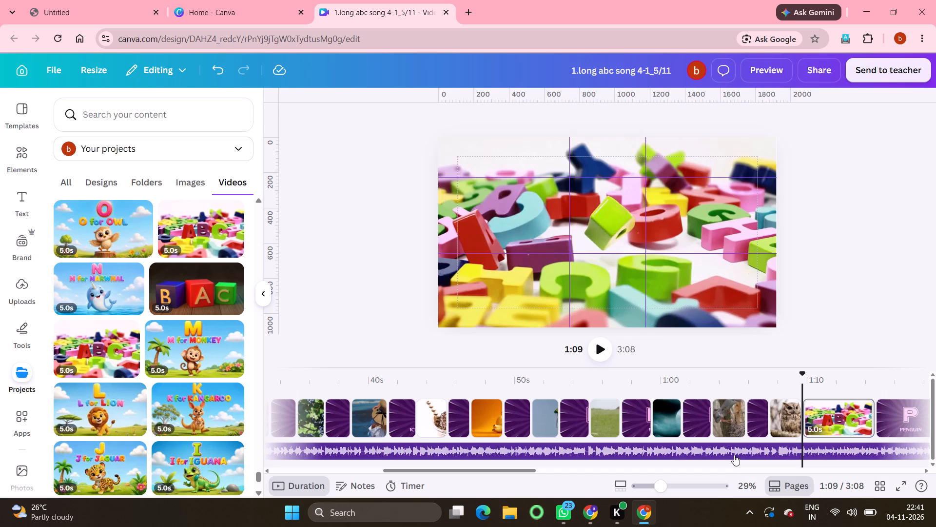
Play on with the song and trim the letter-blocks clip page to 3.9 s at the paused position.
left_click(602, 347)
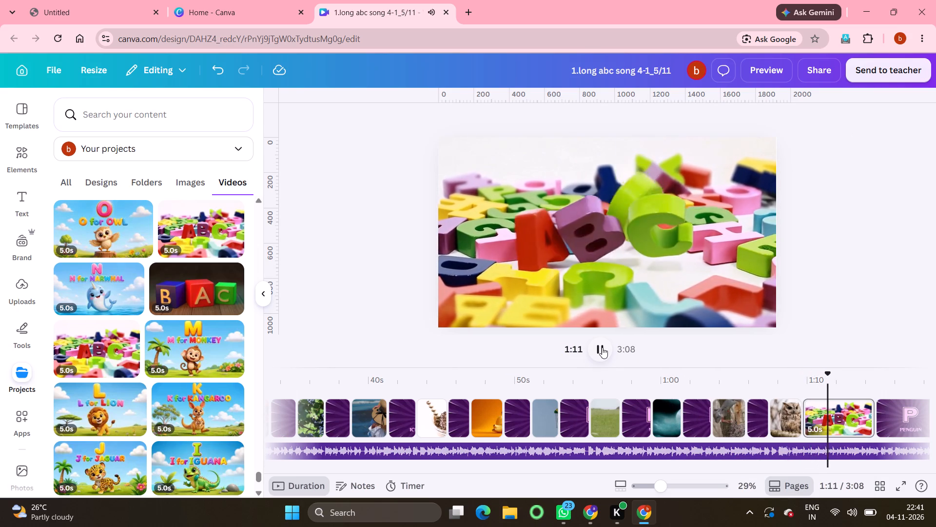
left_click(602, 347)
left_click(602, 347)
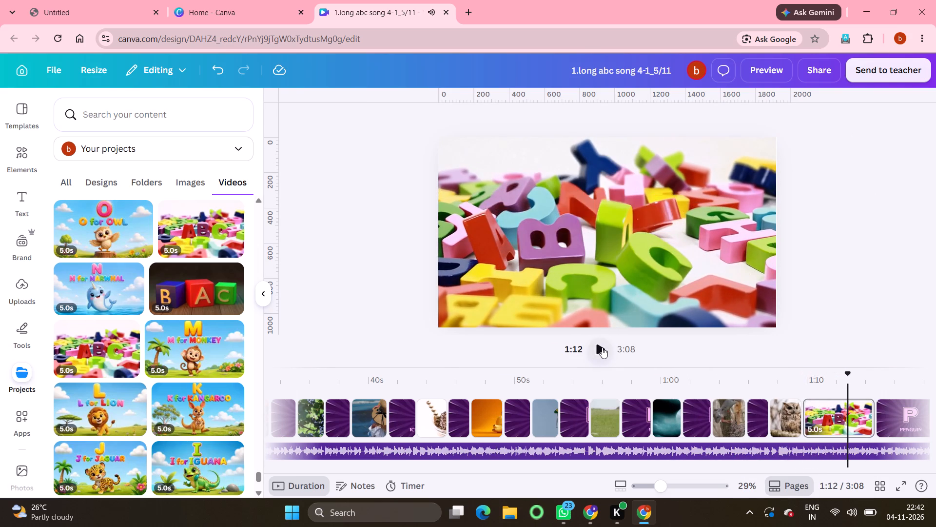
left_click(602, 347)
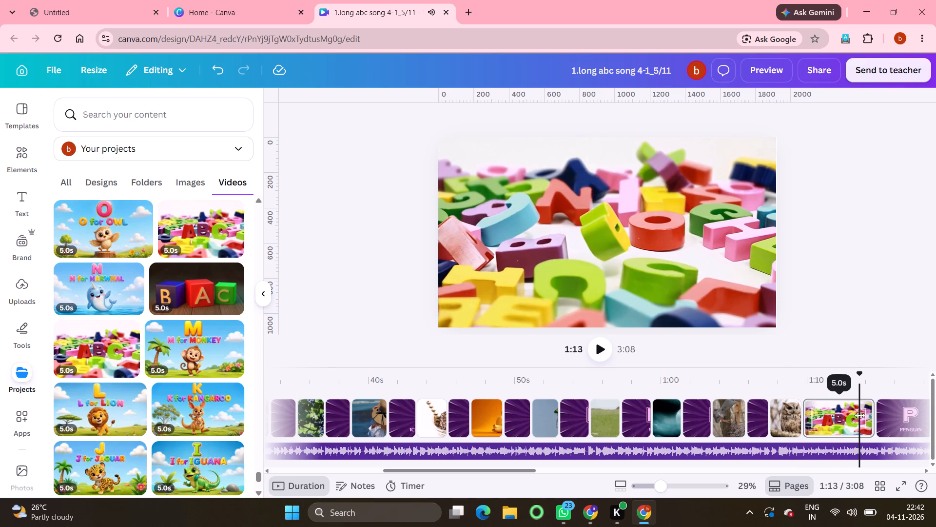
left_click_drag(852, 422, 837, 419)
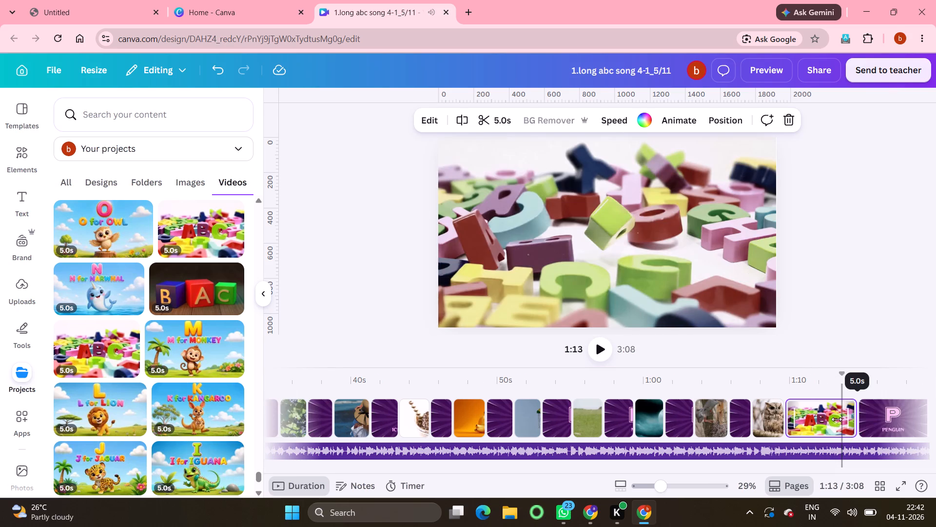
left_click_drag(837, 419, 799, 420)
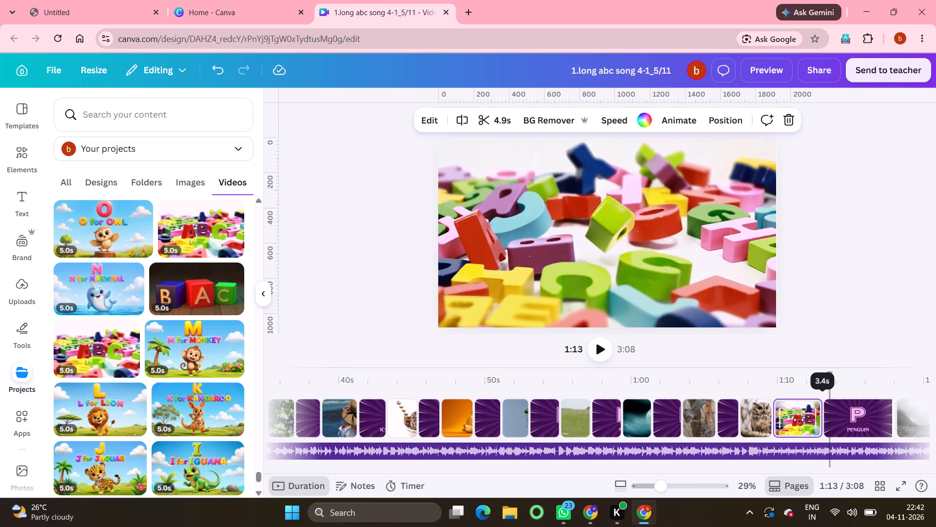
left_click_drag(799, 420, 801, 419)
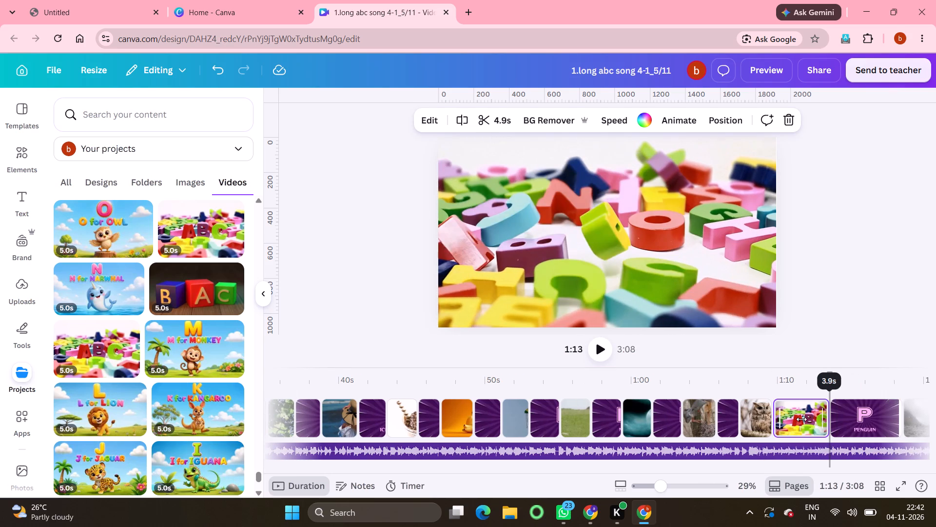
left_click_drag(801, 419, 801, 420)
Play on with the song and trim the letter P page to 2.2 s.
left_click(600, 348)
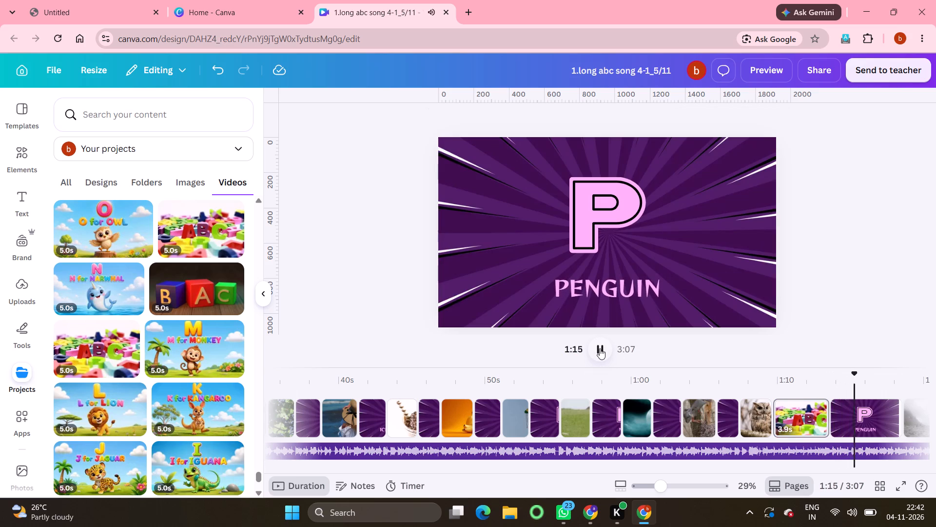
left_click(600, 348)
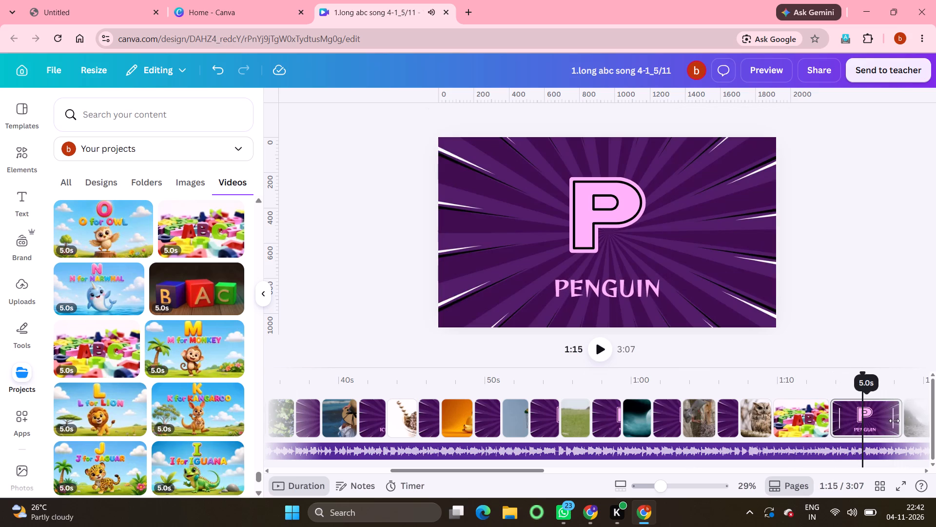
left_click_drag(895, 421, 670, 433)
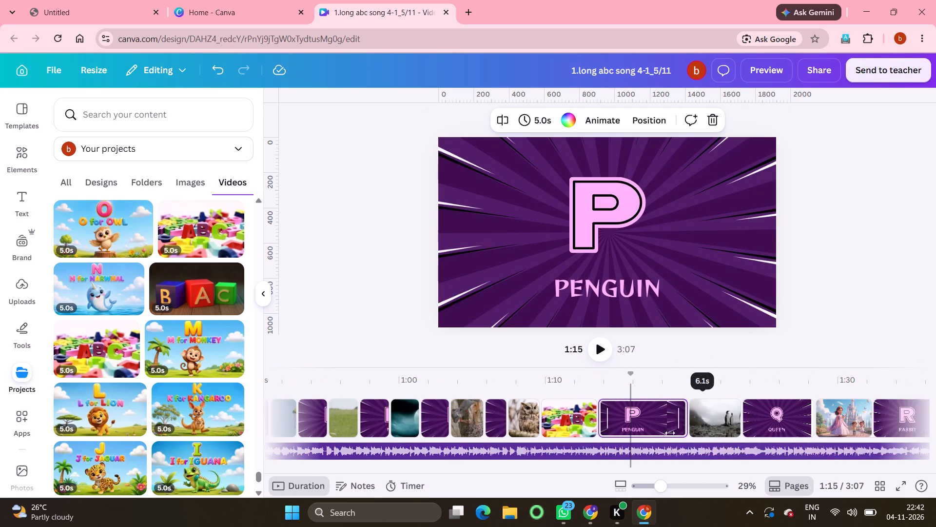
left_click_drag(670, 433, 626, 430)
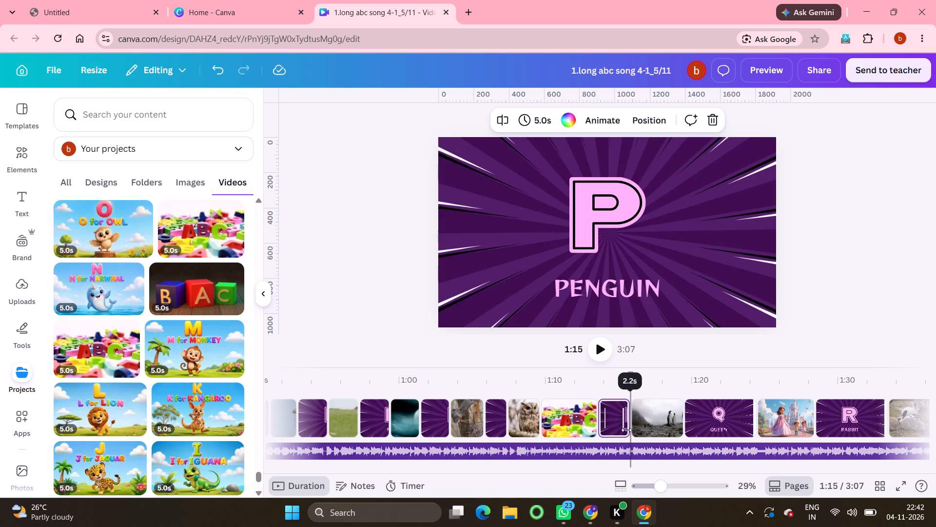
Finish trimming the letter P page to 2.2 s and play on with the song.
left_click_drag(626, 430, 626, 430)
left_click(599, 351)
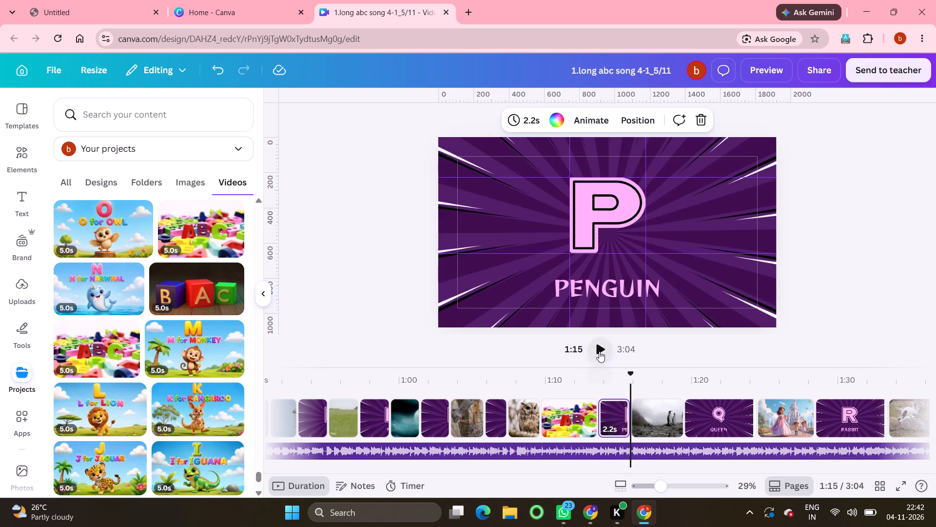
left_click(599, 351)
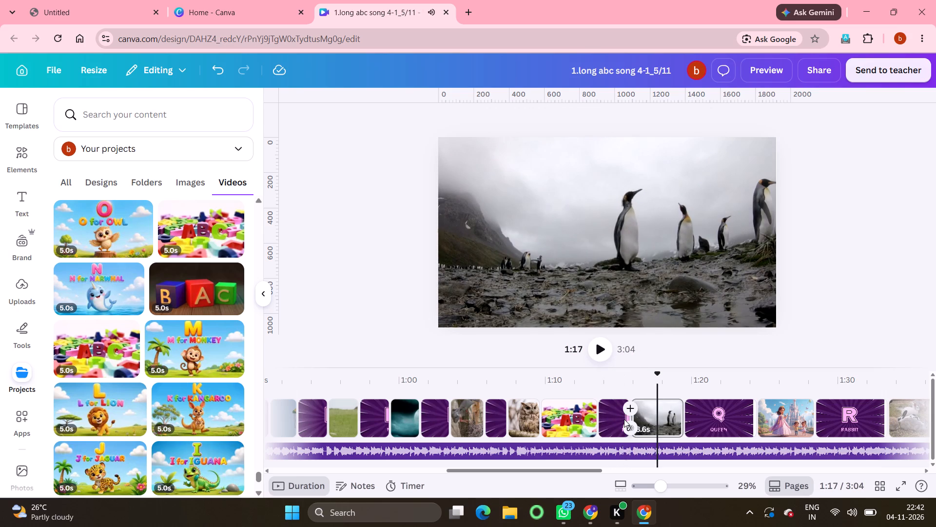
Shorten the letter P page to 1.8 s and the letter-blocks clip page before it to 3.6 s.
left_click_drag(622, 418, 619, 418)
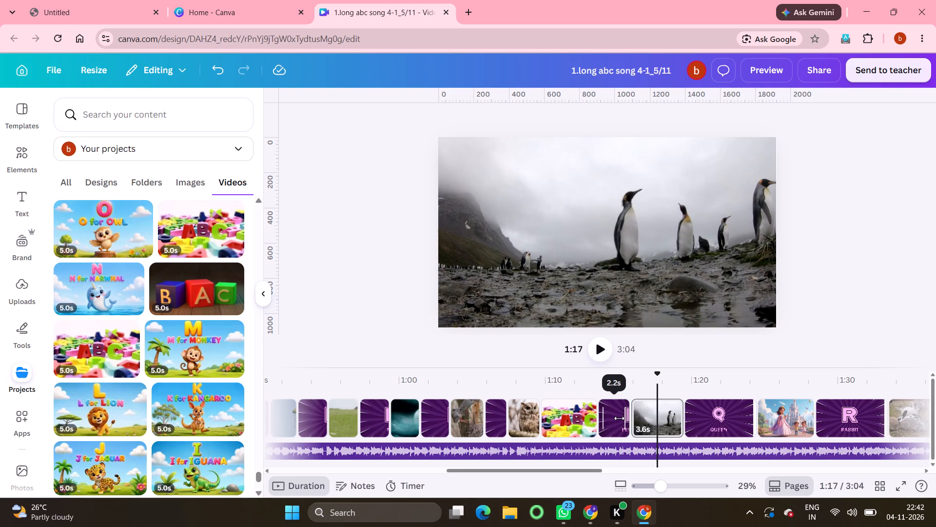
left_click_drag(619, 418, 616, 418)
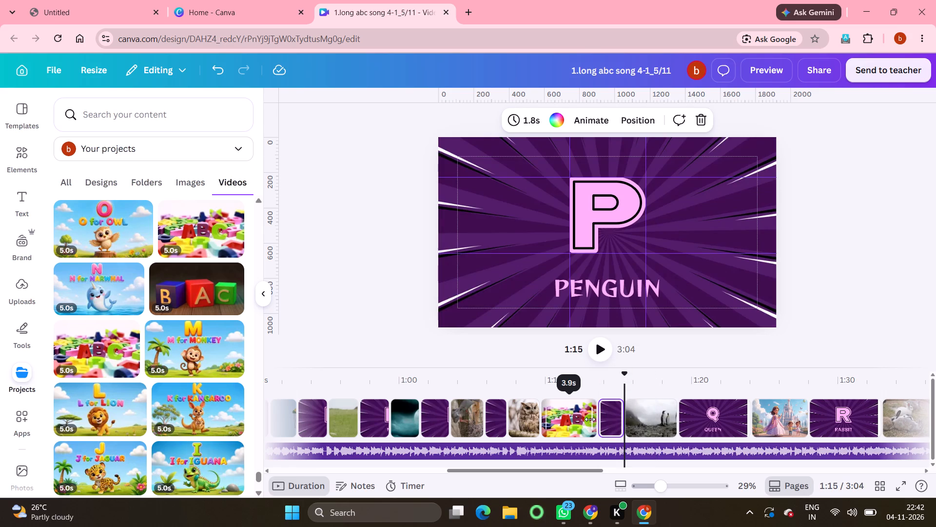
left_click(590, 419)
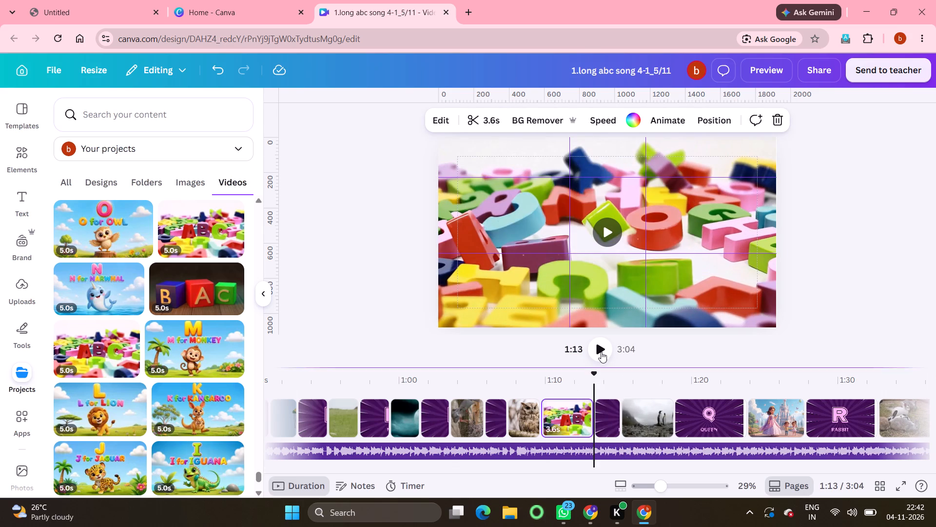
Play on with the song to 1:17 and trim the penguin clip page to 2.2 s.
left_click(604, 347)
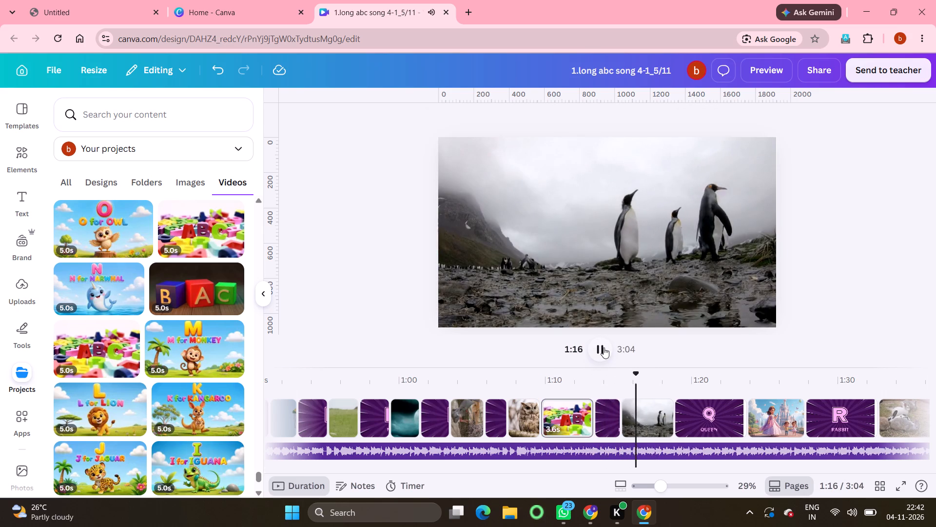
left_click(604, 347)
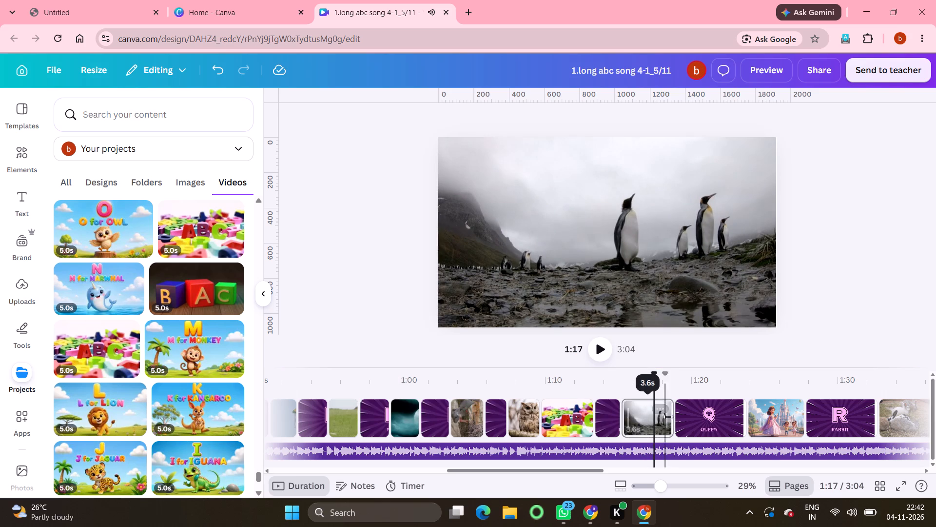
left_click_drag(666, 418, 649, 415)
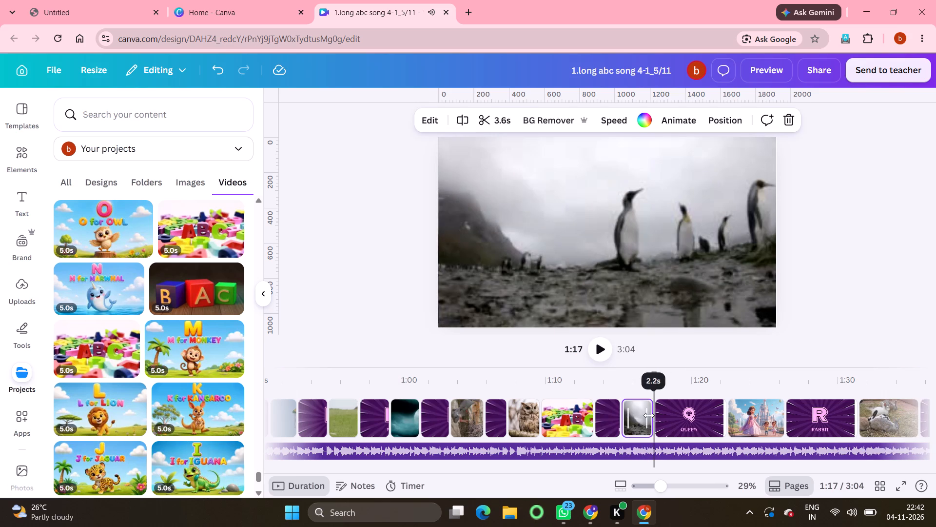
left_click_drag(649, 415, 648, 415)
Play on with the song to 1:19 and shorten the letter Q (QUEEN) page to end before the paused position.
left_click(597, 350)
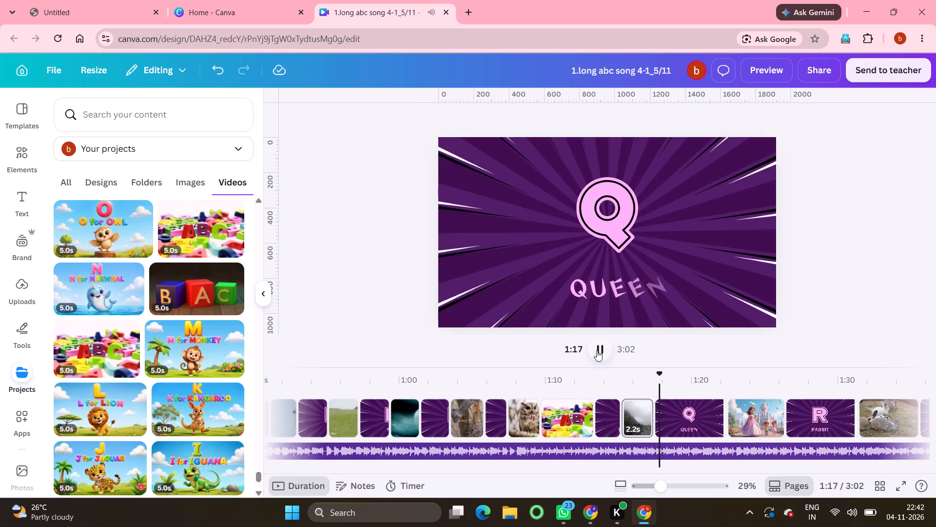
left_click(597, 350)
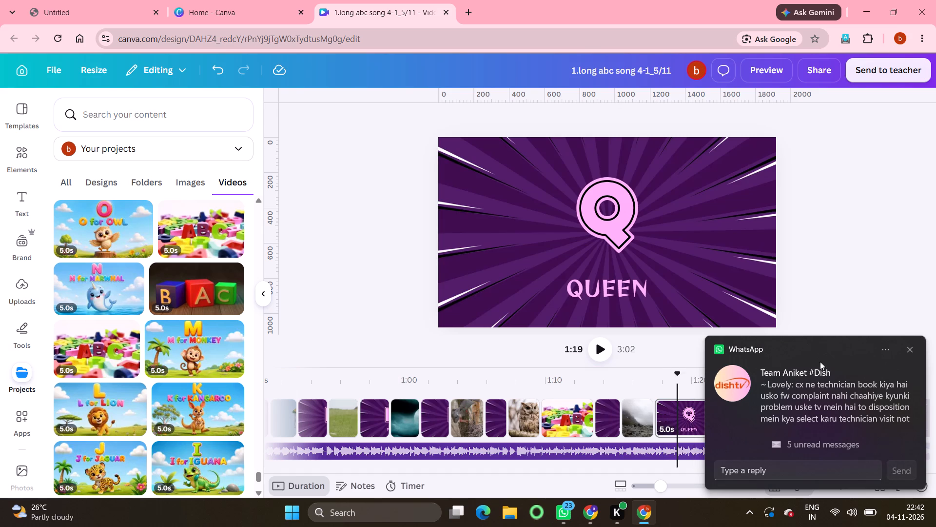
left_click(914, 348)
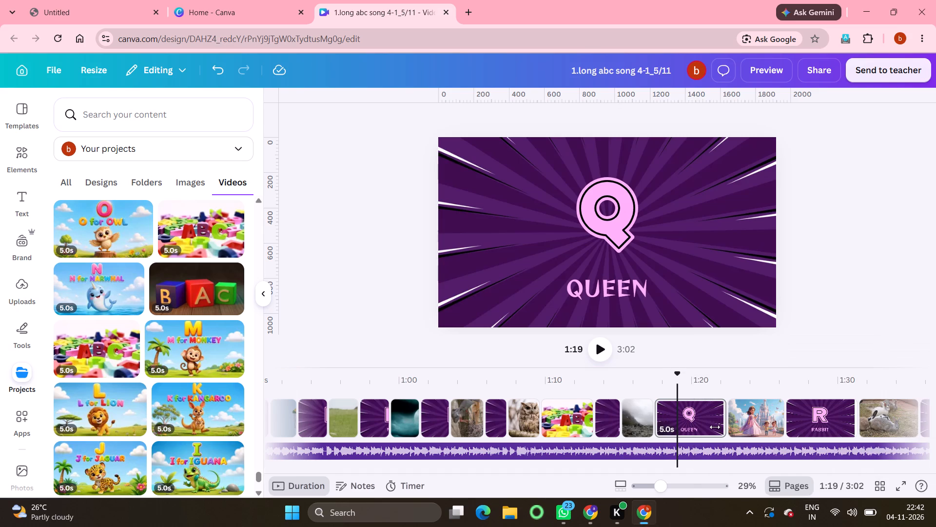
left_click_drag(714, 420, 677, 415)
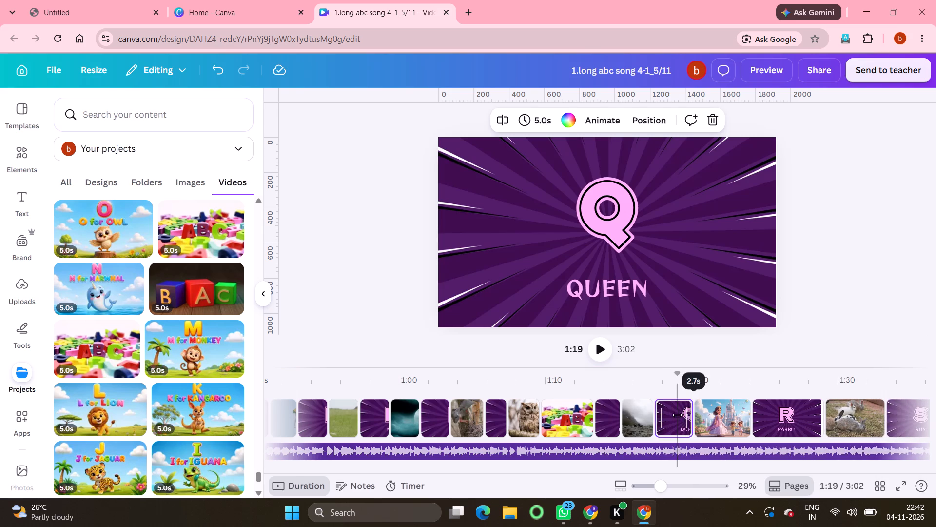
left_click_drag(677, 415, 668, 412)
Play on with the song to 1:21 and trim the queen clip page after letter Q to 2.0 s.
left_click(597, 352)
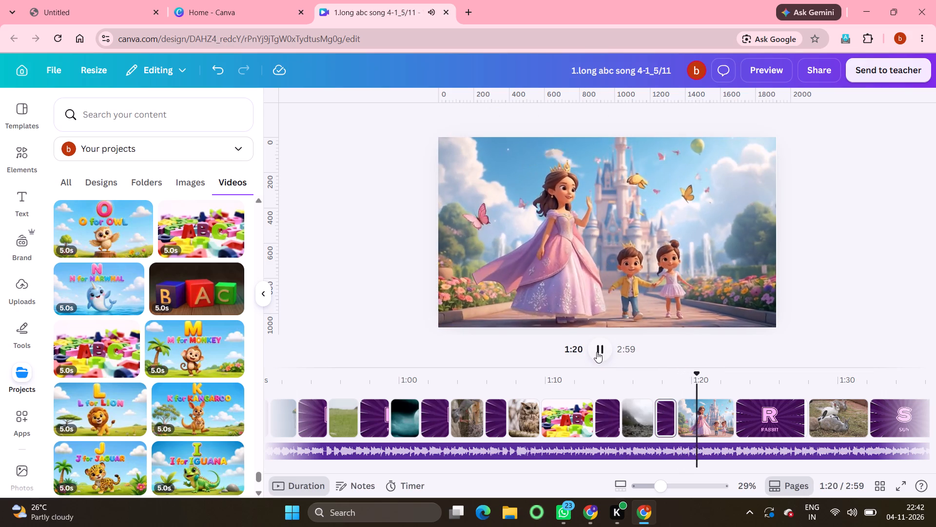
left_click(597, 352)
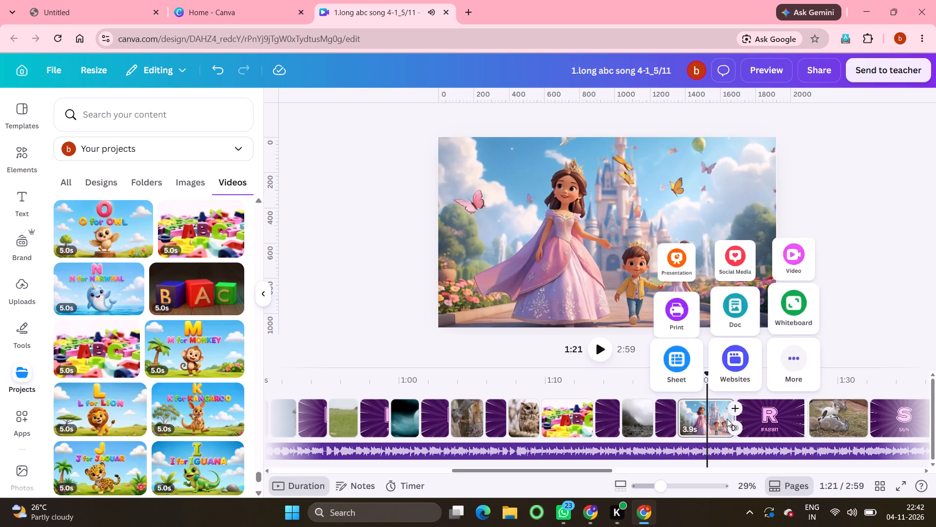
left_click_drag(727, 420, 700, 419)
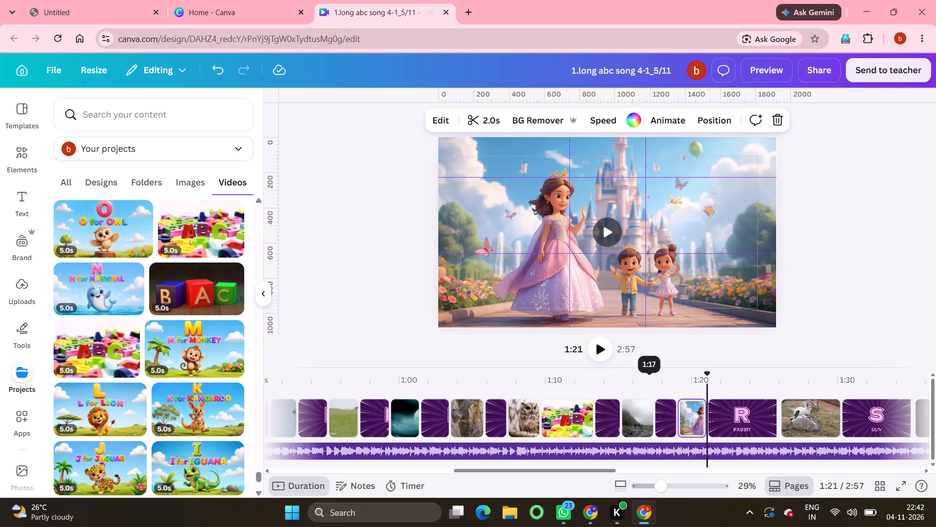
Play on with the song and trim the letter R page to 2.0 s.
left_click(602, 349)
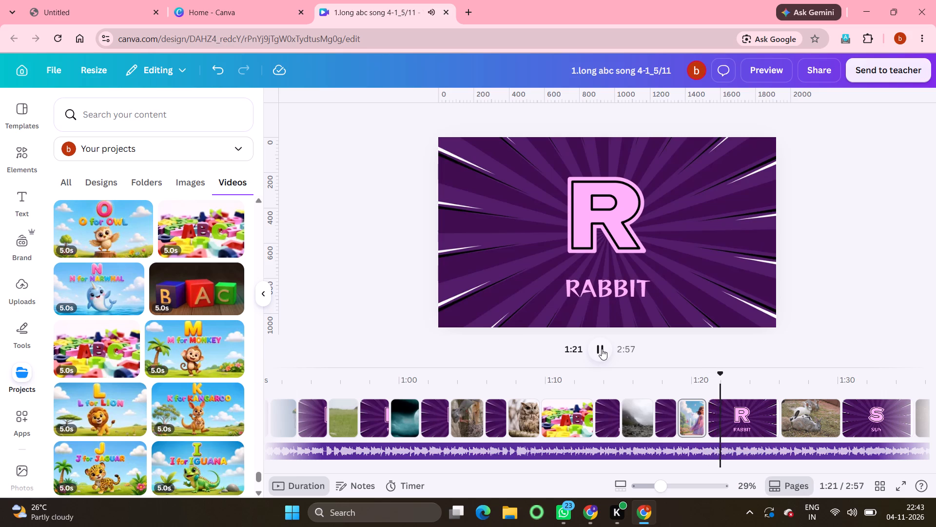
left_click(602, 349)
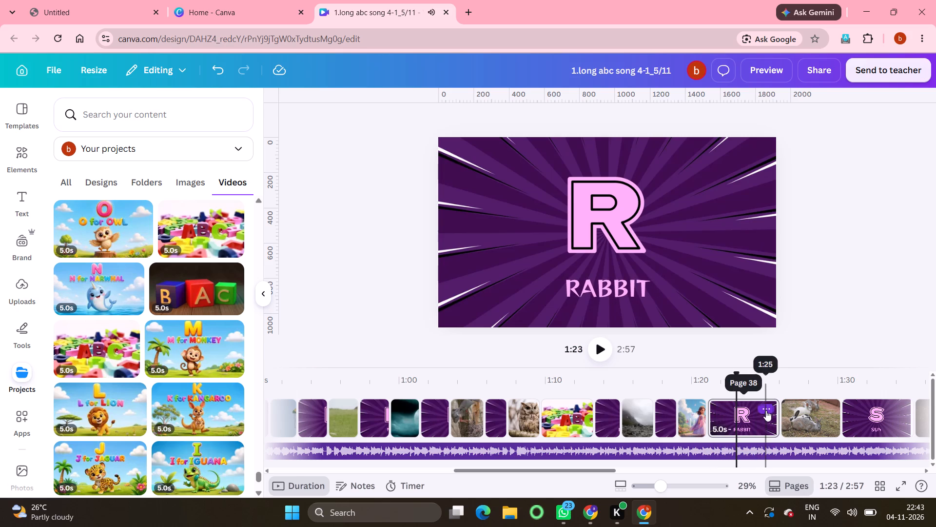
left_click_drag(769, 425, 747, 425)
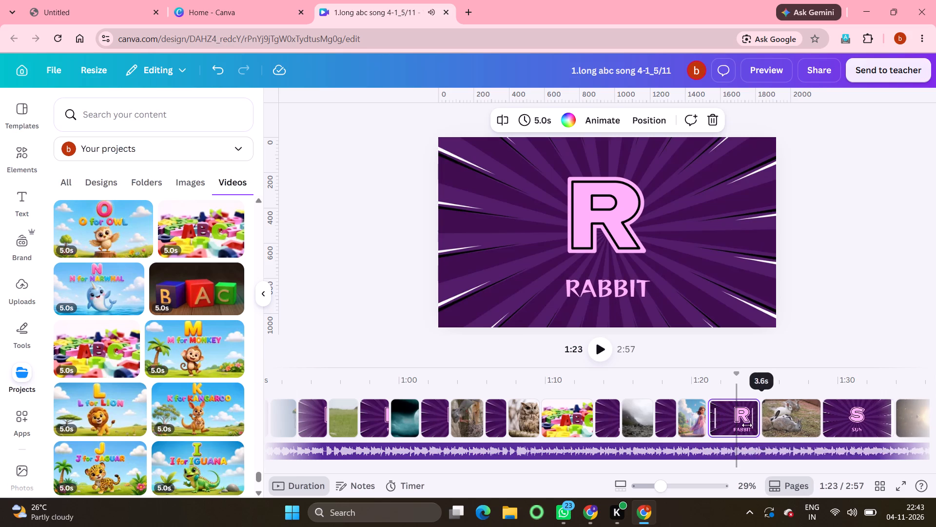
left_click_drag(747, 425, 726, 422)
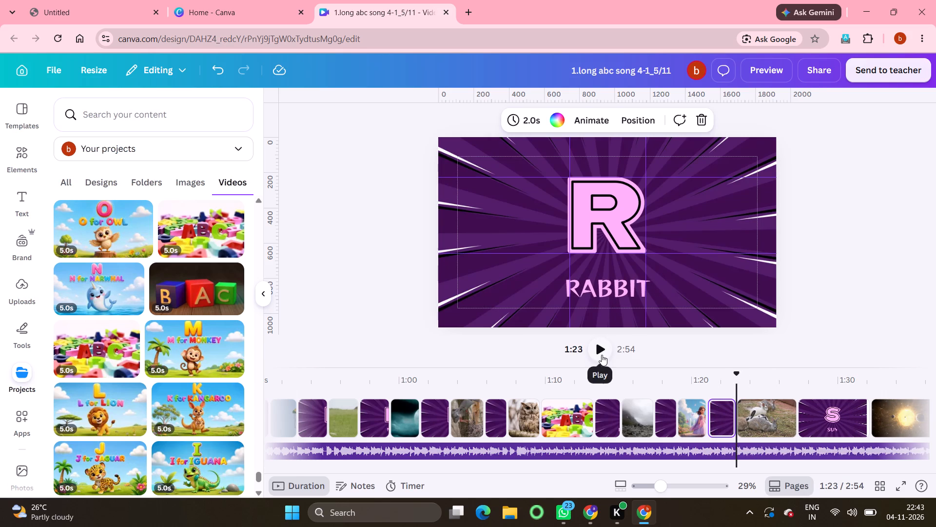
Play on with the song and trim the rabbit clip page to the paused position.
left_click(602, 355)
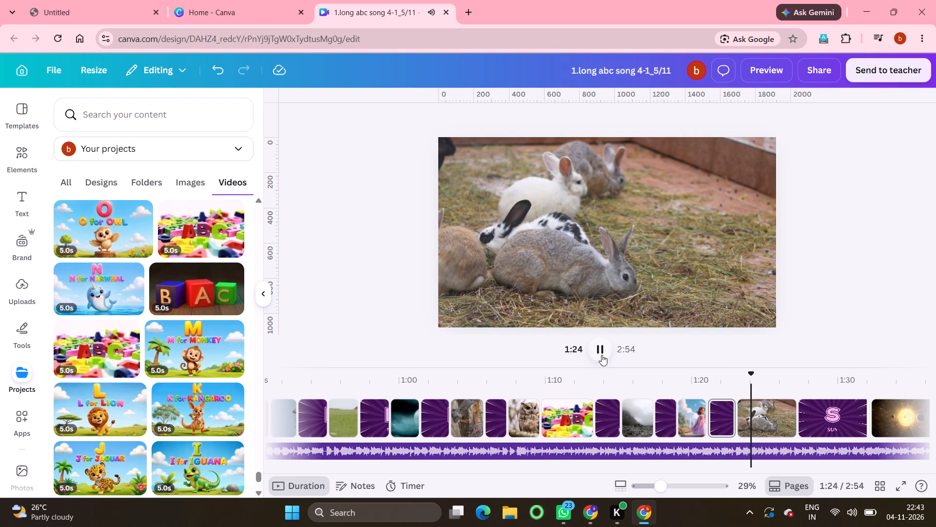
left_click(602, 355)
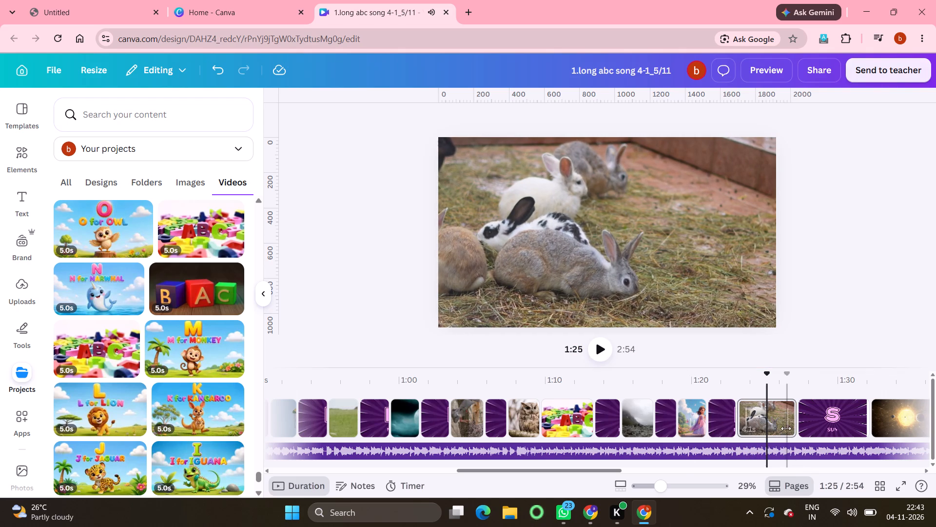
left_click_drag(784, 423, 755, 418)
Play on with the song and trim the letter S page to 1.7 s.
left_click(604, 347)
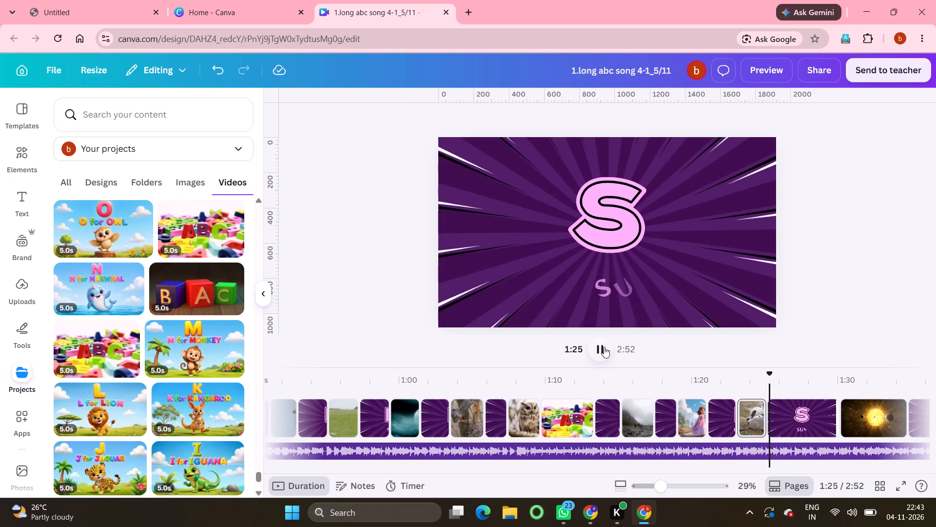
left_click(604, 347)
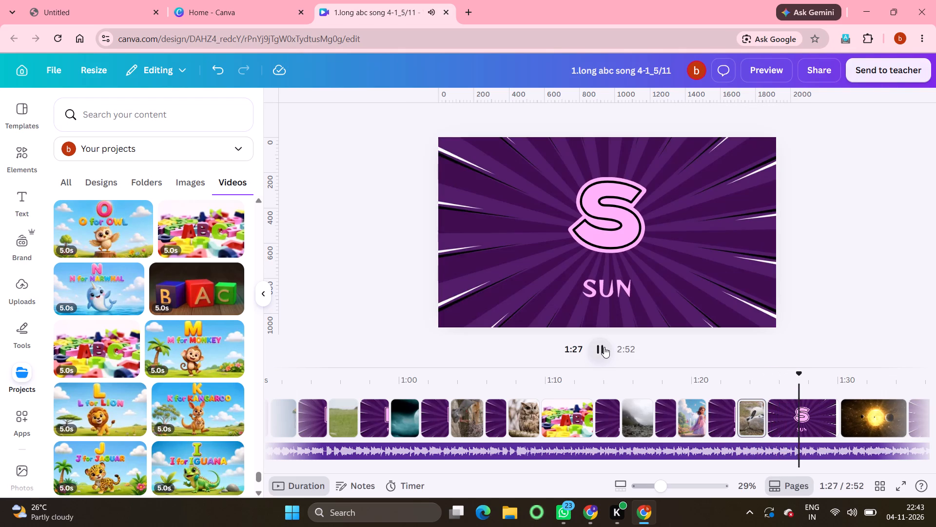
left_click_drag(830, 421, 772, 415)
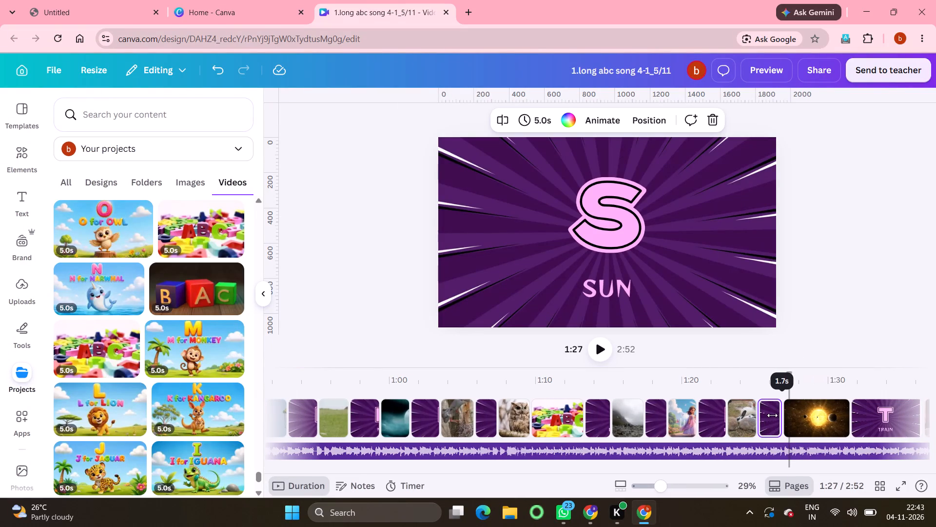
left_click_drag(772, 415, 772, 415)
Play on with the song and trim the sun clip page to 2.0 s.
left_click(606, 348)
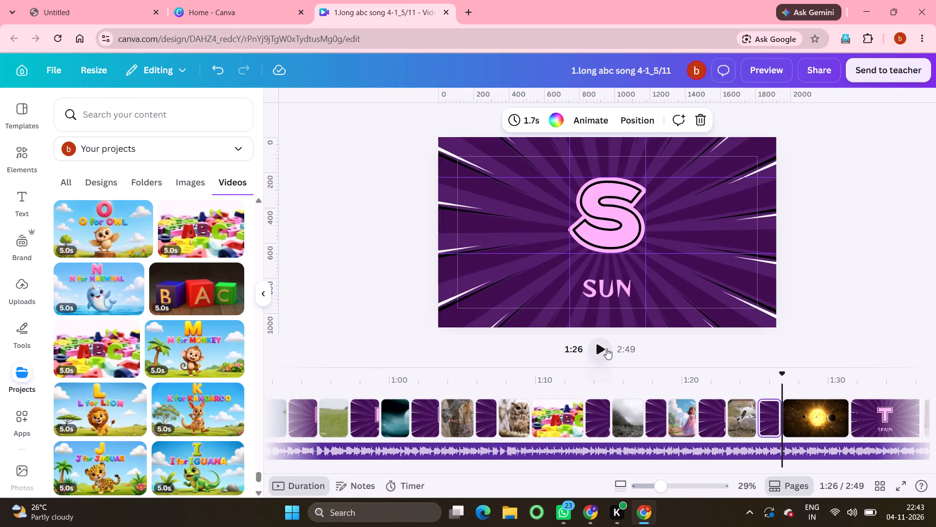
left_click(606, 348)
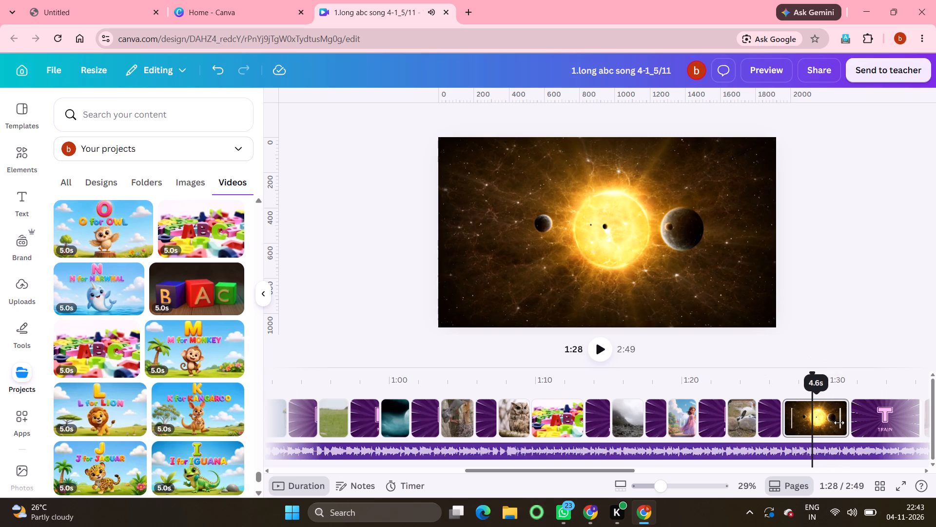
left_click_drag(840, 423, 774, 417)
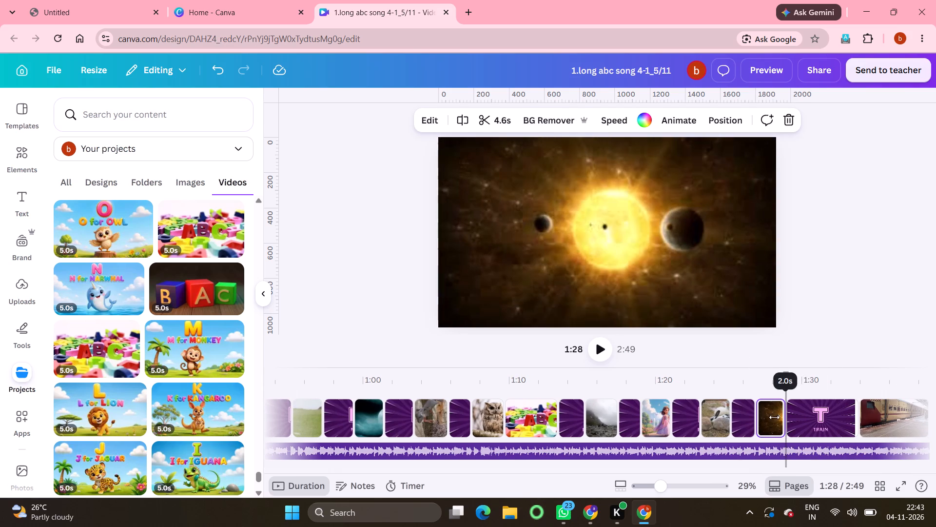
left_click_drag(774, 417, 772, 416)
Play on with the song and trim the letter T page to 1.9 s.
left_click(598, 350)
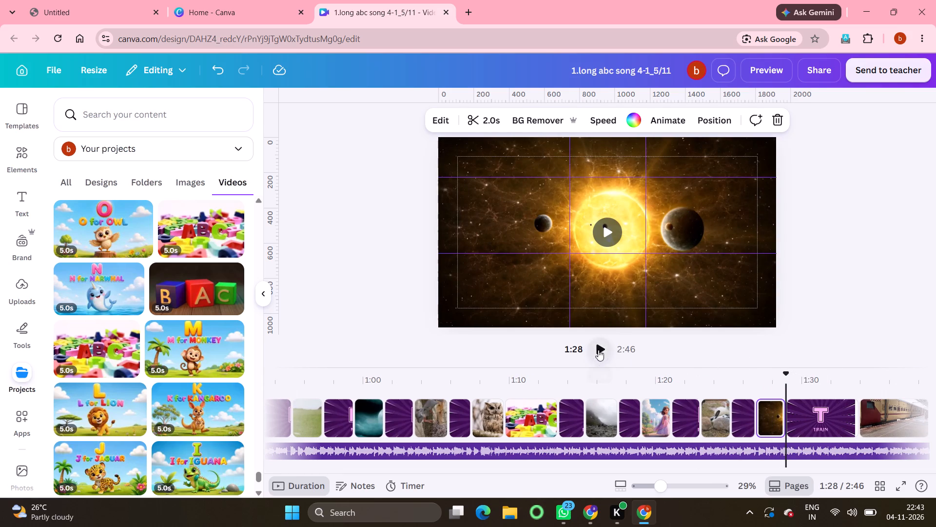
left_click(598, 350)
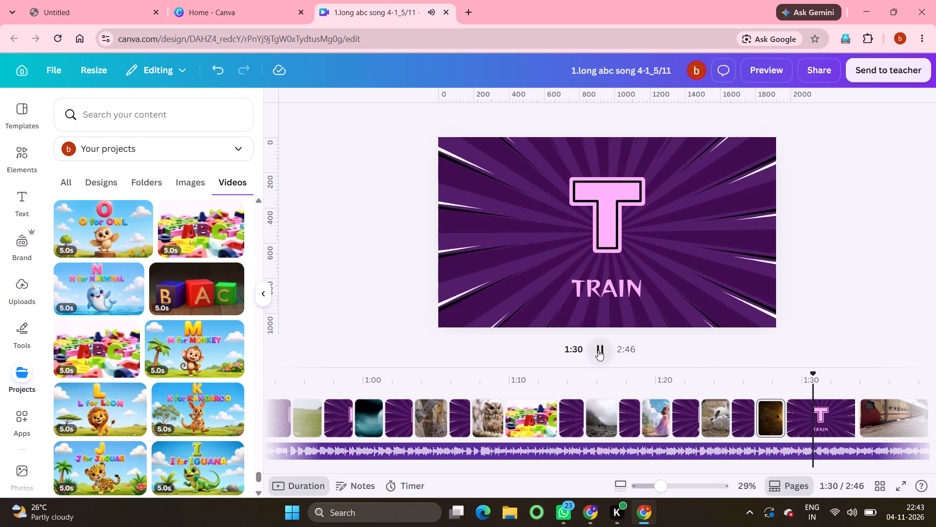
left_click_drag(846, 421, 832, 421)
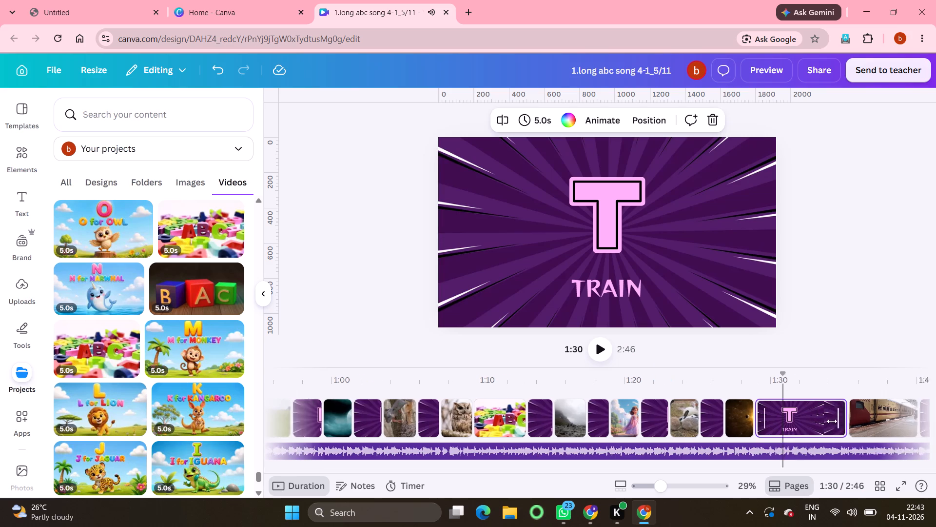
left_click_drag(832, 421, 751, 420)
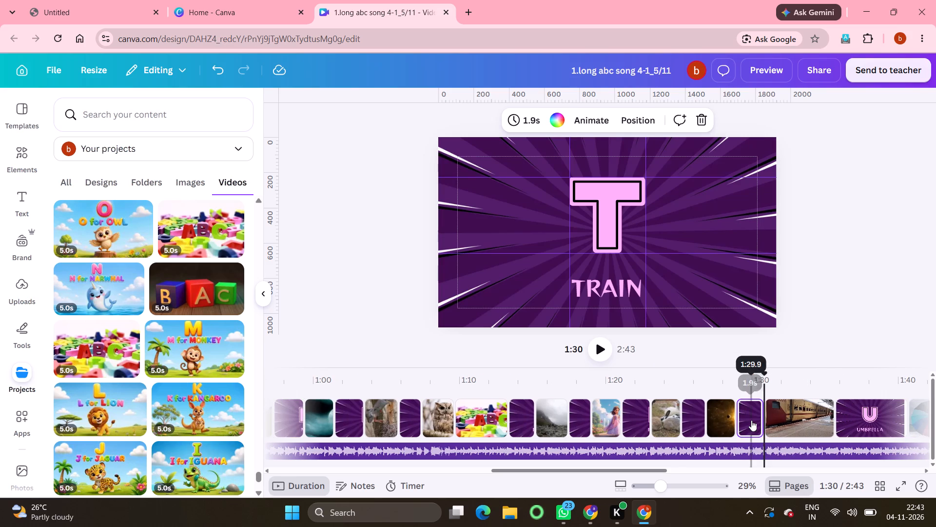
Play on with the song and trim the train clip page to 2.3 s at the paused position.
left_click(601, 348)
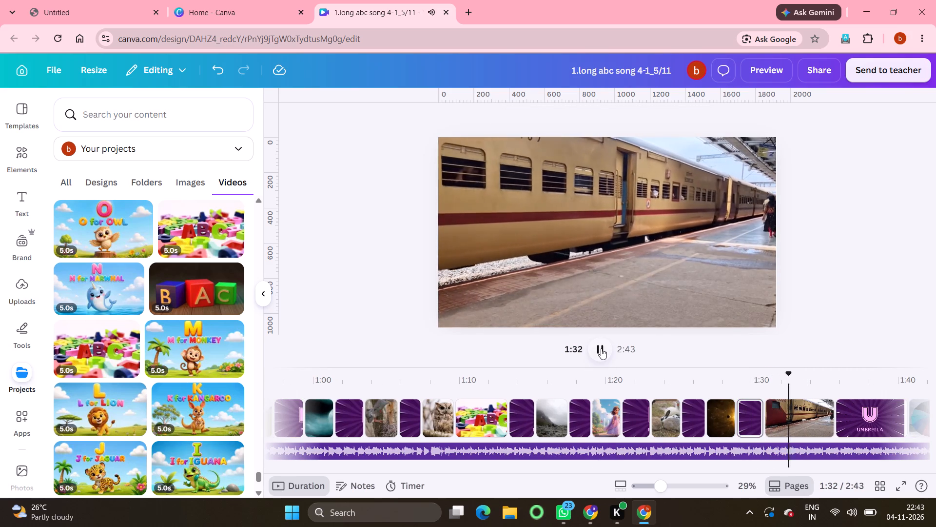
left_click(601, 348)
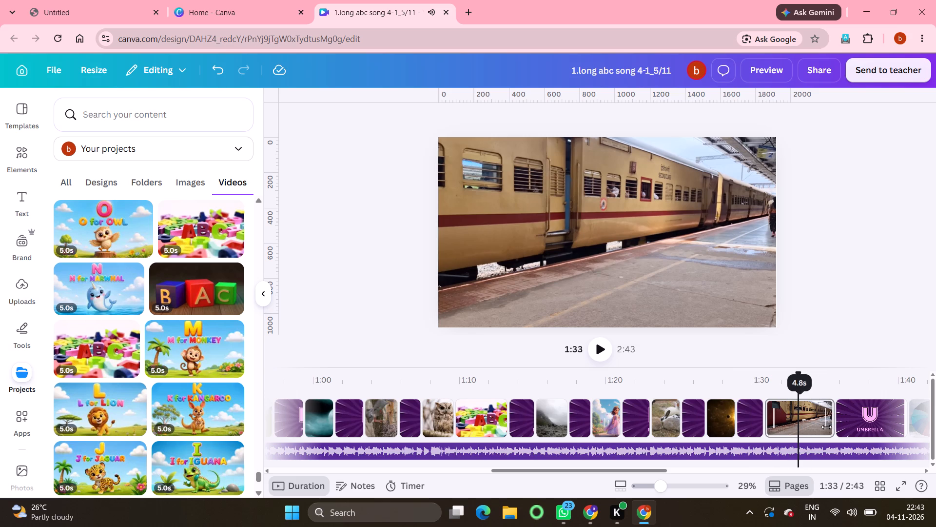
left_click_drag(828, 426, 768, 419)
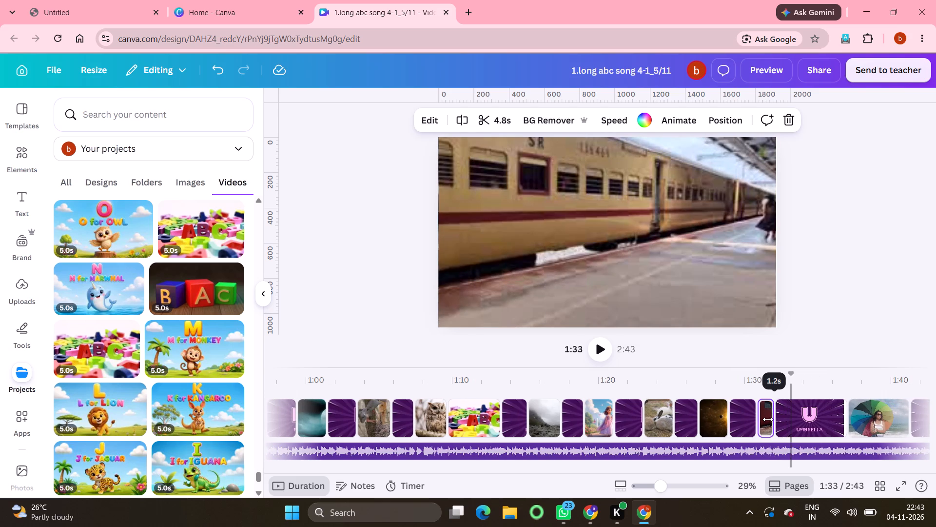
left_click_drag(768, 419, 780, 422)
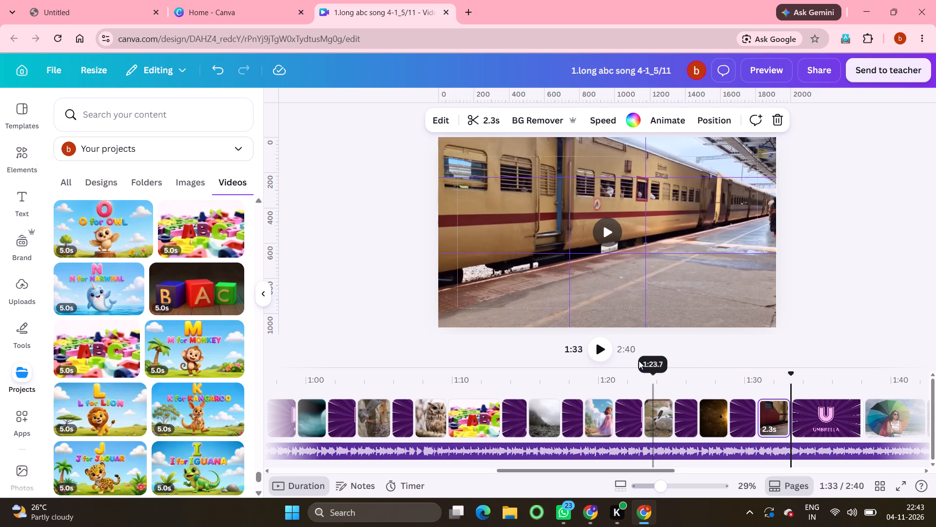
Play on with the song and trim the letter U page to 1.7 s.
left_click(601, 346)
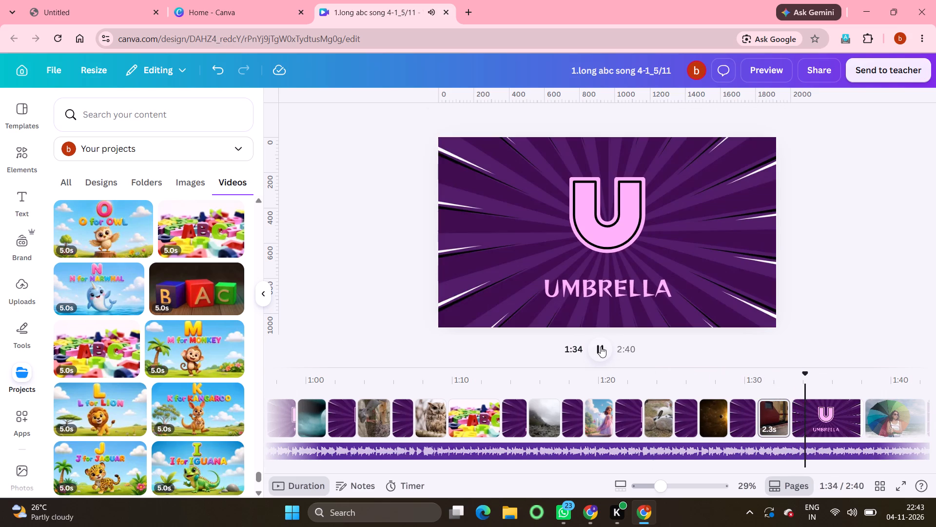
left_click(601, 346)
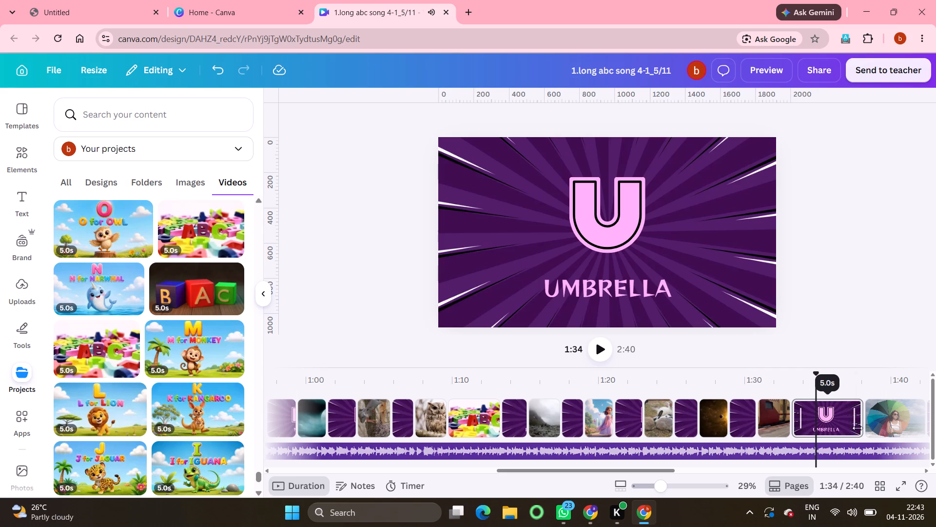
left_click_drag(858, 425, 760, 416)
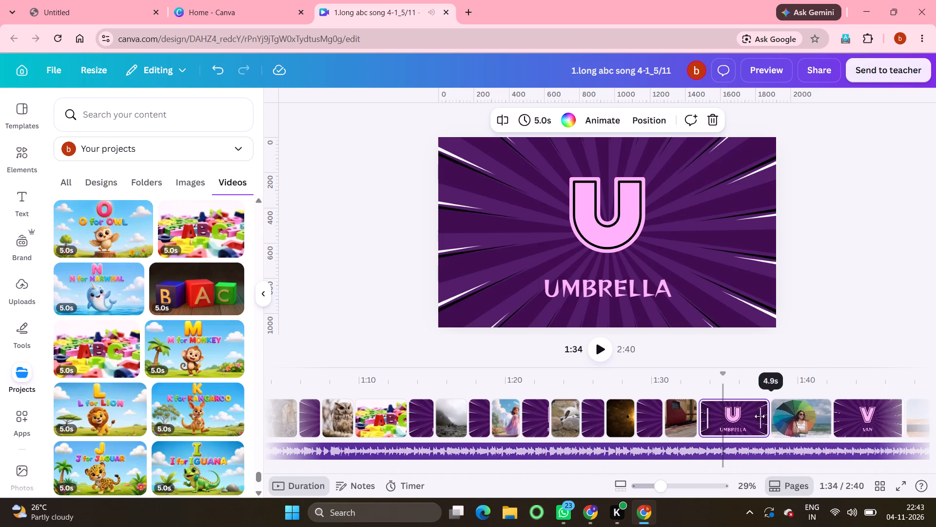
left_click_drag(760, 416, 721, 416)
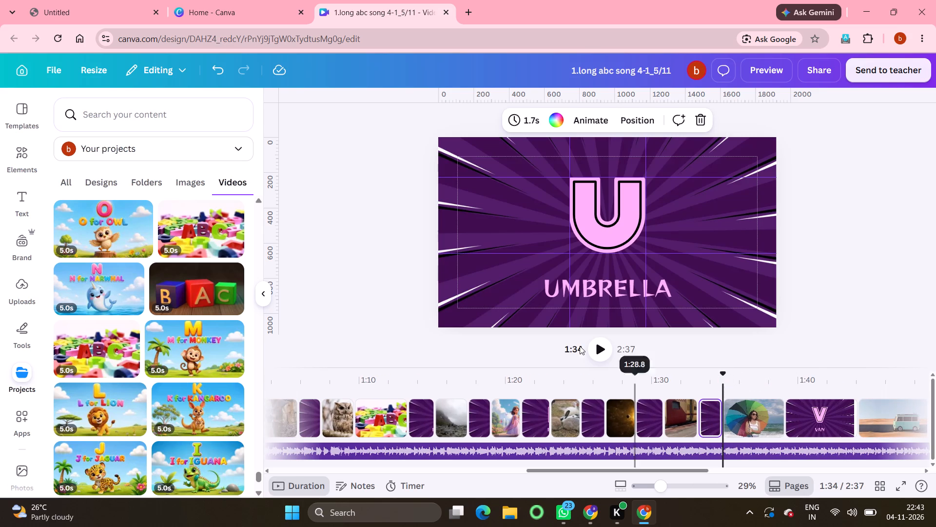
Play on with the song and trim the umbrella clip page to 2.3 s.
left_click(601, 349)
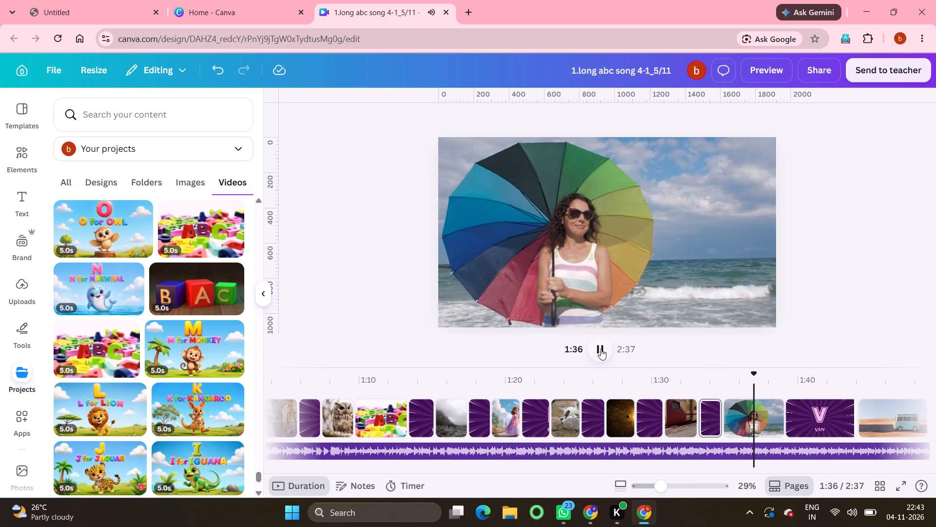
left_click(601, 349)
left_click_drag(776, 420, 752, 415)
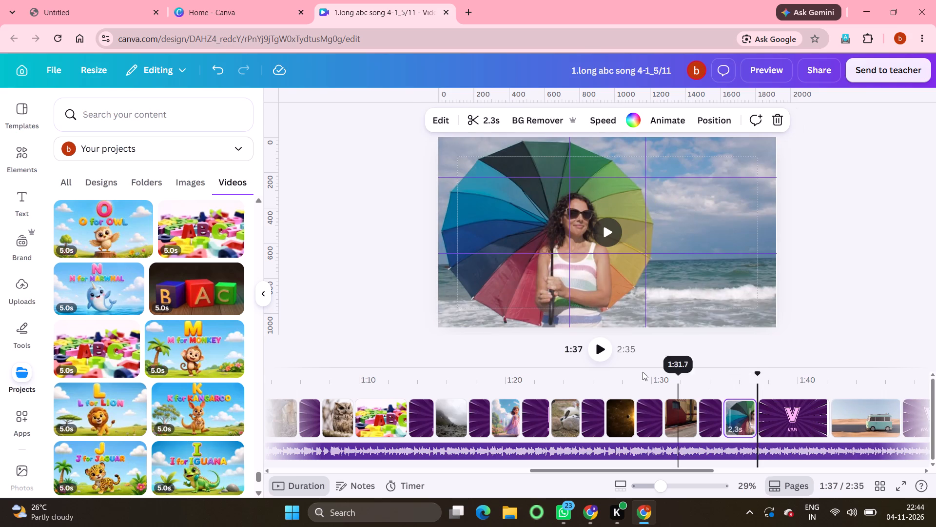
Play on with the song and trim the letter V page to 1.8 s.
left_click(596, 346)
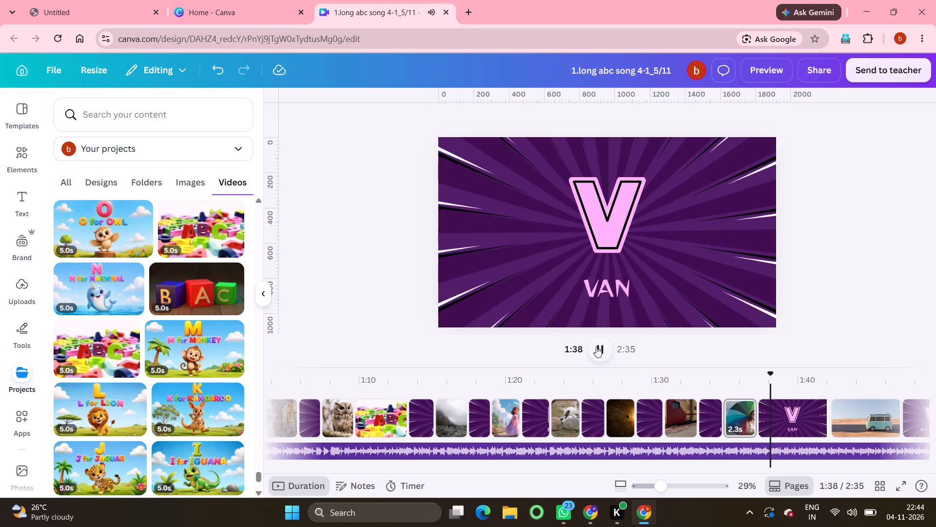
left_click(596, 346)
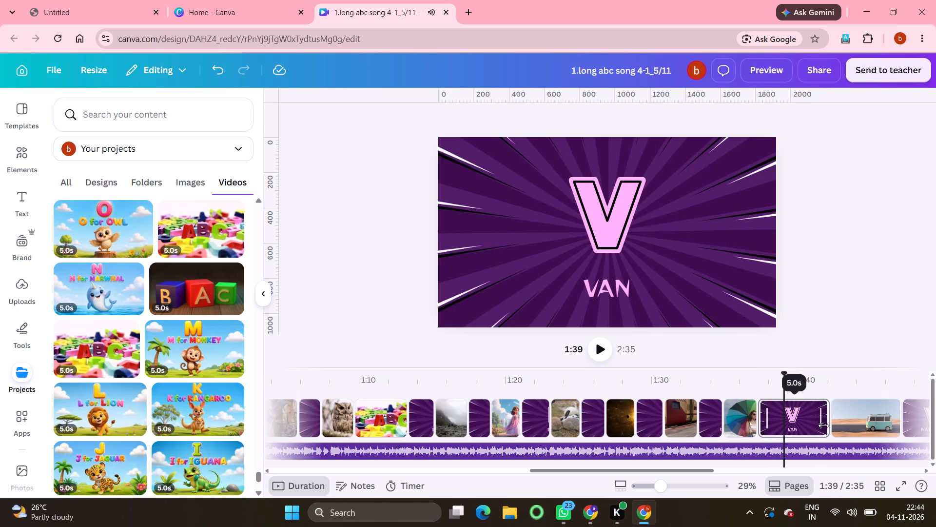
left_click_drag(824, 426, 787, 418)
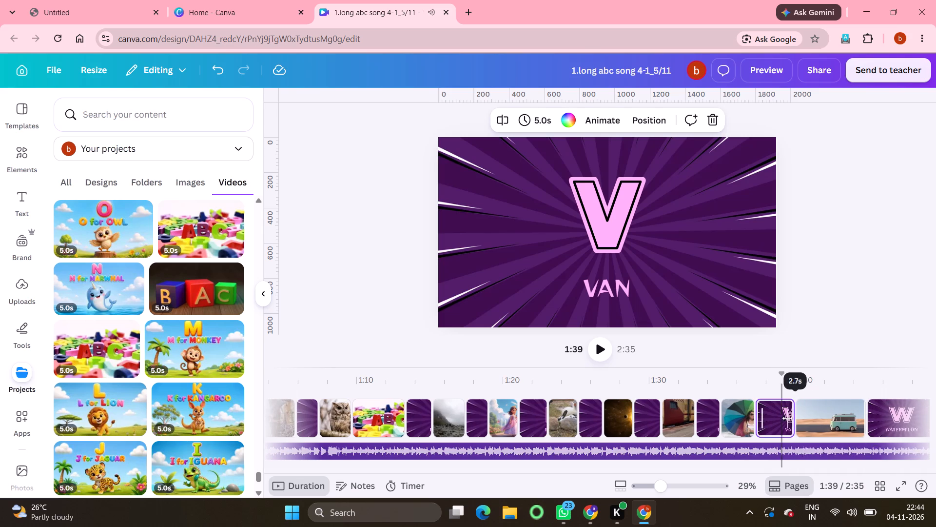
left_click_drag(787, 418, 778, 416)
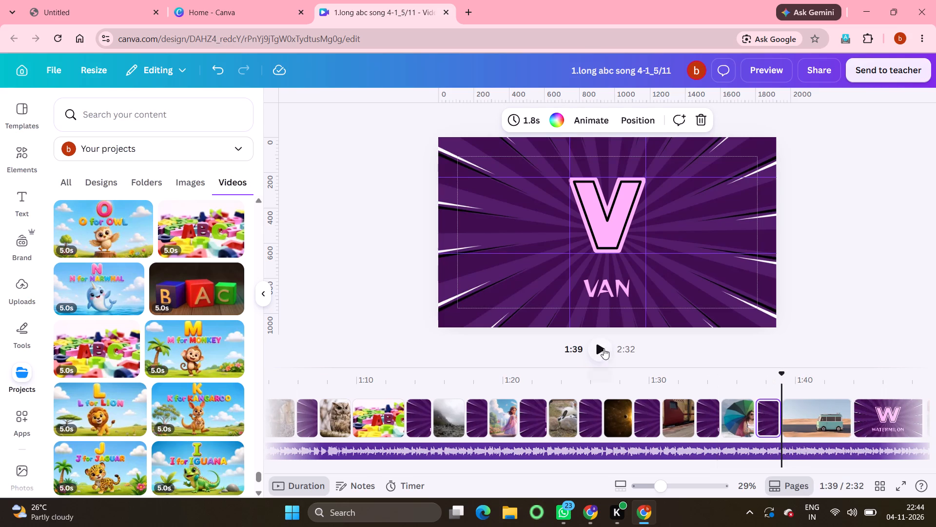
Play on with the song and trim the van clip page to 2.2 s at the paused position.
left_click(601, 348)
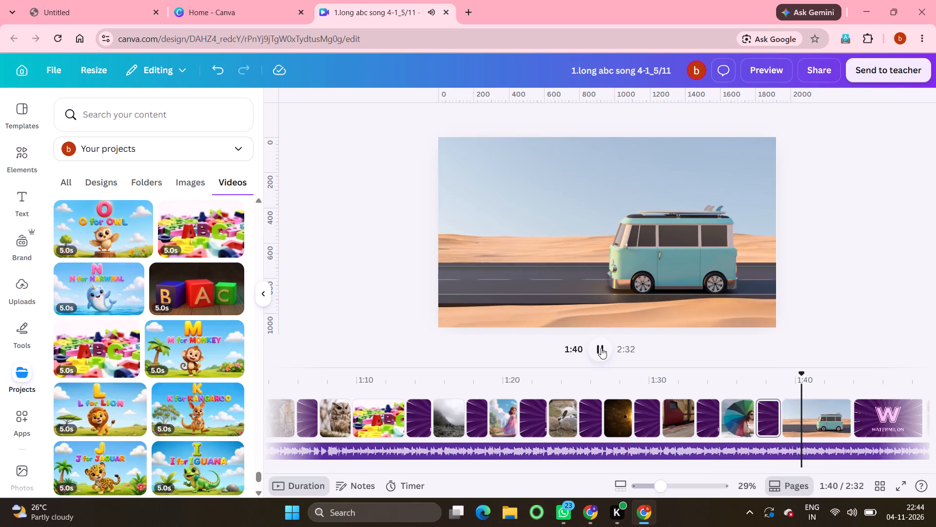
left_click(601, 348)
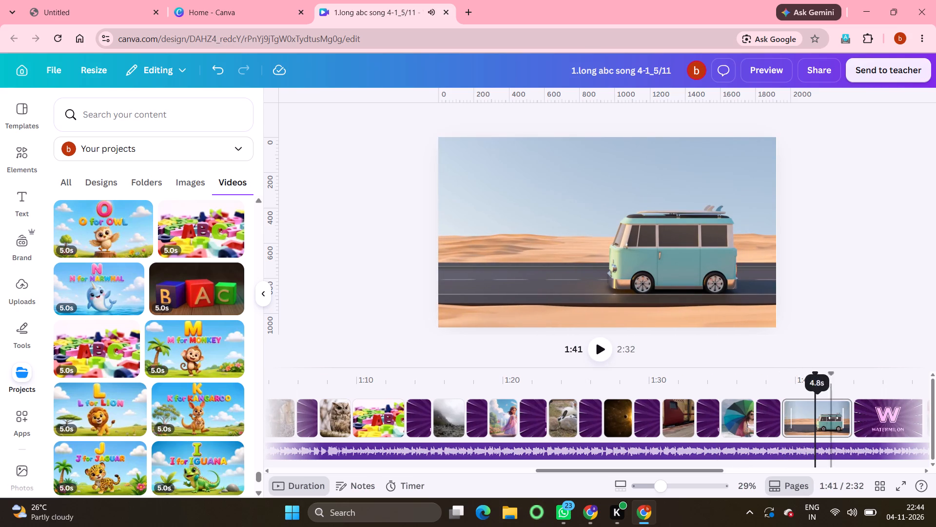
left_click_drag(844, 423, 827, 423)
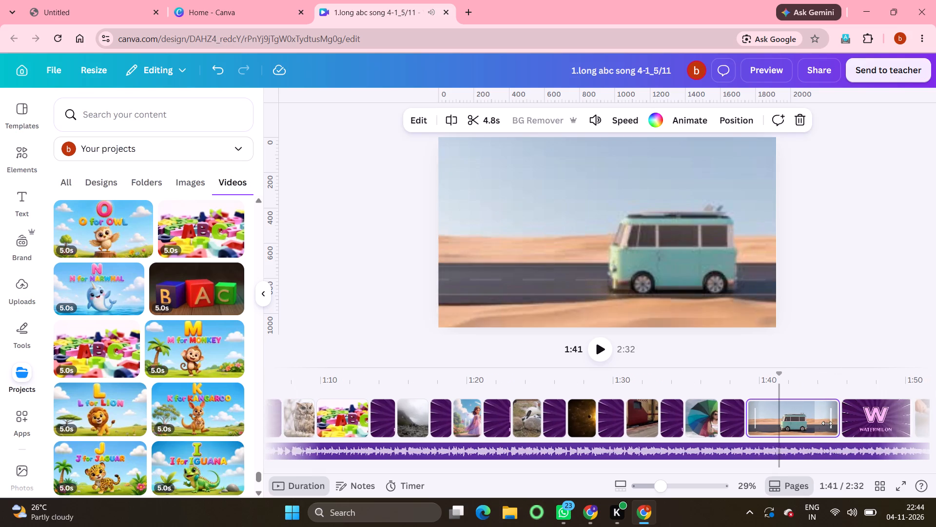
left_click_drag(827, 423, 761, 416)
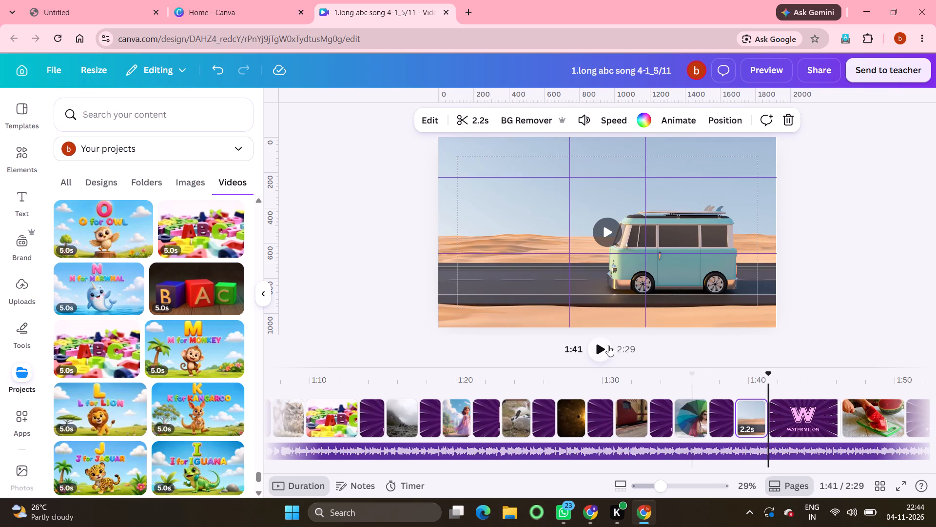
Play on with the song and trim the letter W page to 2.0 s.
left_click(600, 346)
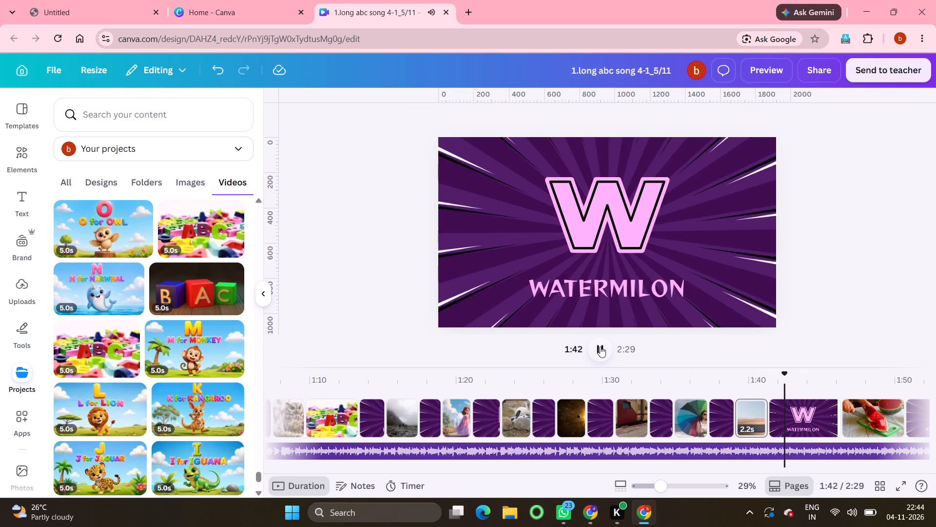
left_click(600, 346)
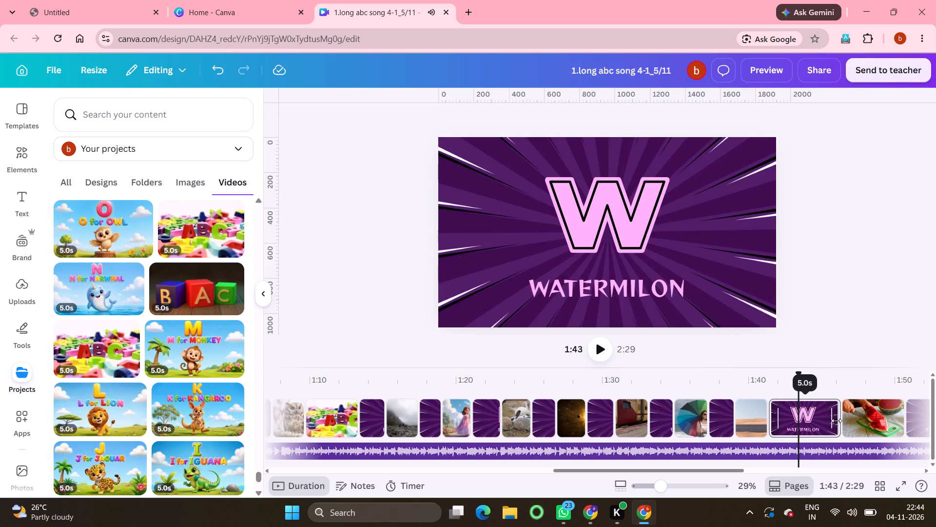
left_click_drag(837, 421, 775, 418)
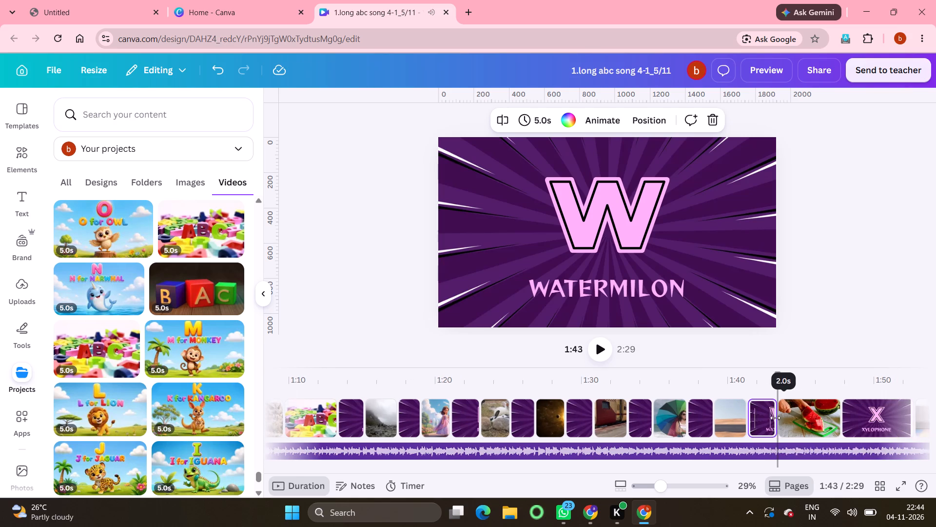
left_click_drag(775, 418, 774, 417)
Play on with the song and trim the watermelon clip page to 2.2 s.
left_click(602, 350)
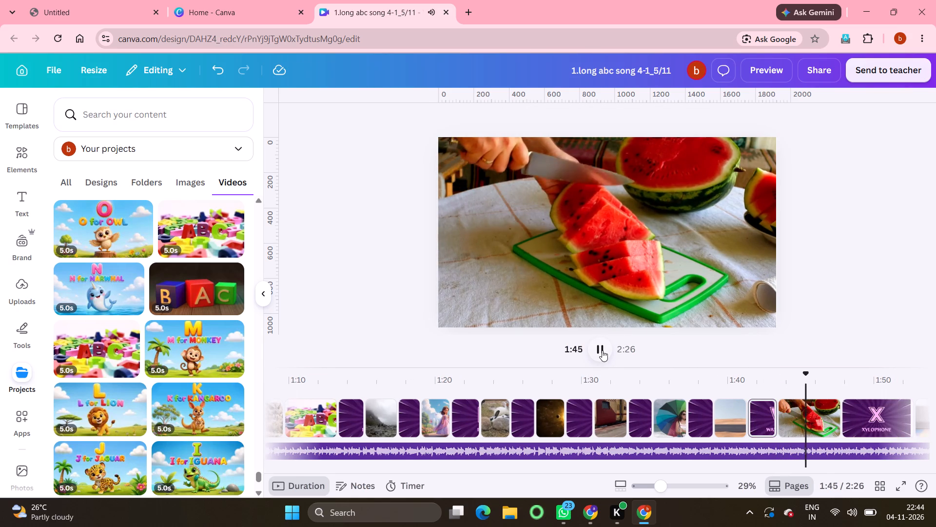
left_click(602, 350)
left_click_drag(836, 419, 791, 416)
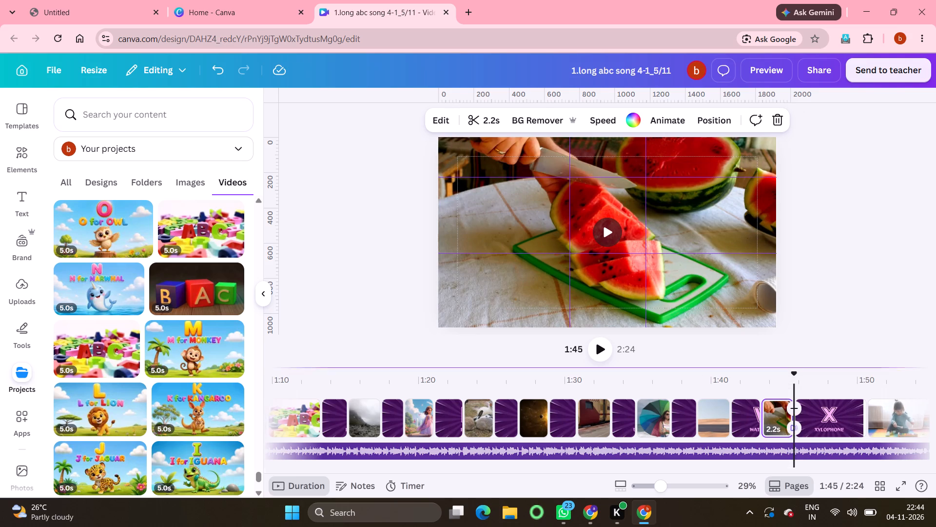
Play on with the song and trim the letter X page to 1.7 s.
left_click(604, 348)
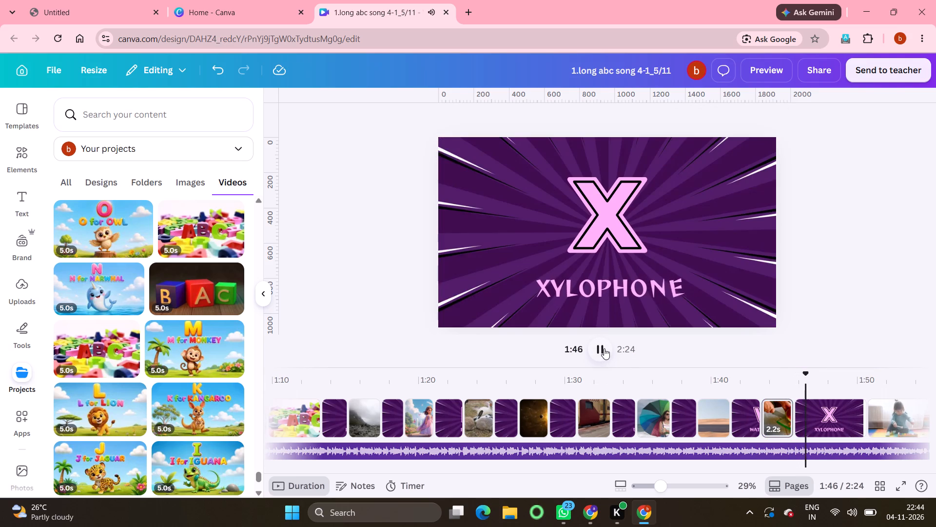
left_click(604, 348)
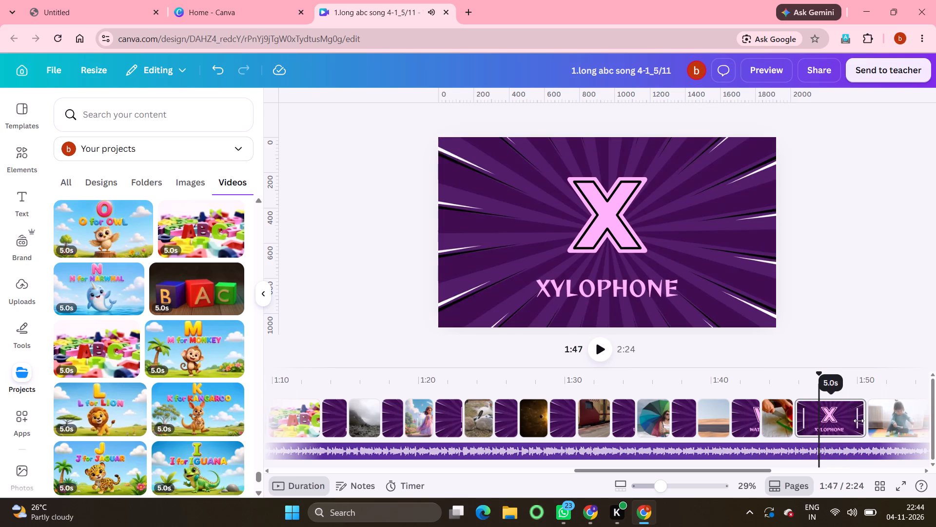
left_click_drag(860, 420, 738, 415)
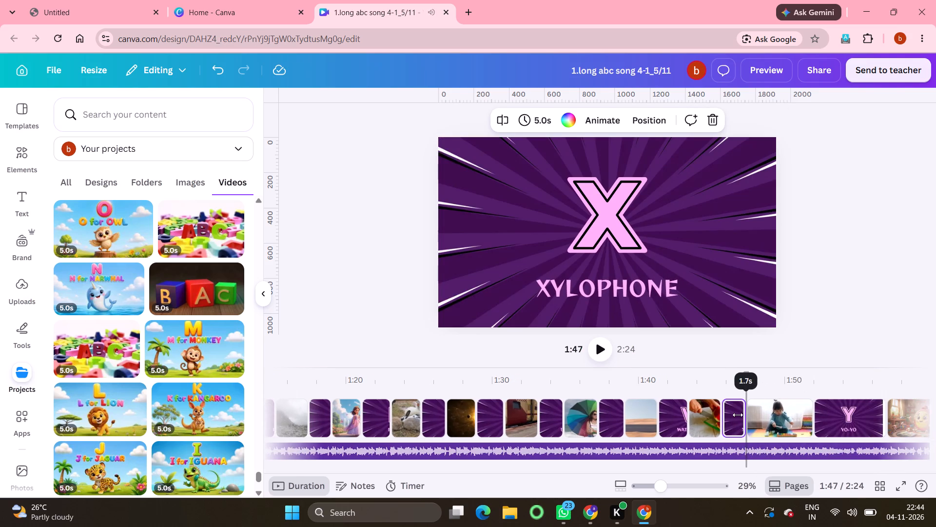
Play on with the song and trim the xylophone clip page to 2.1 s.
left_click(601, 350)
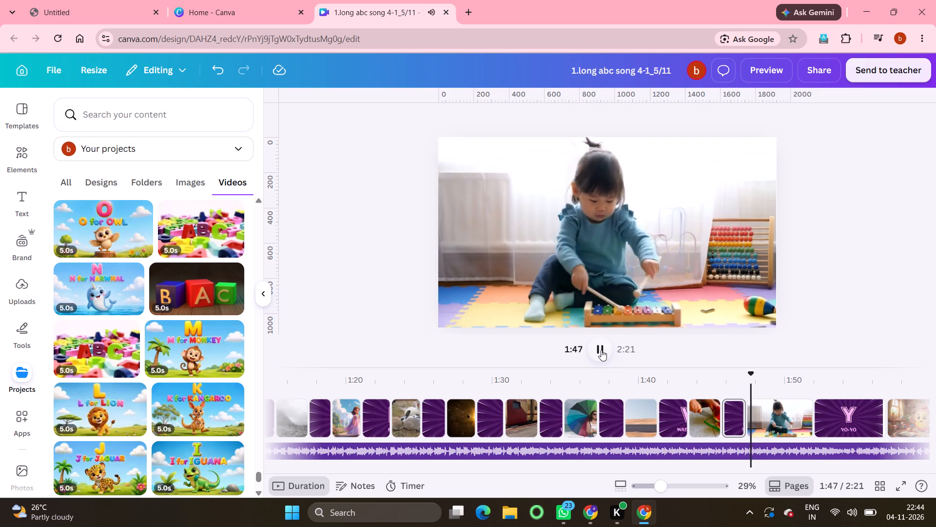
left_click(601, 350)
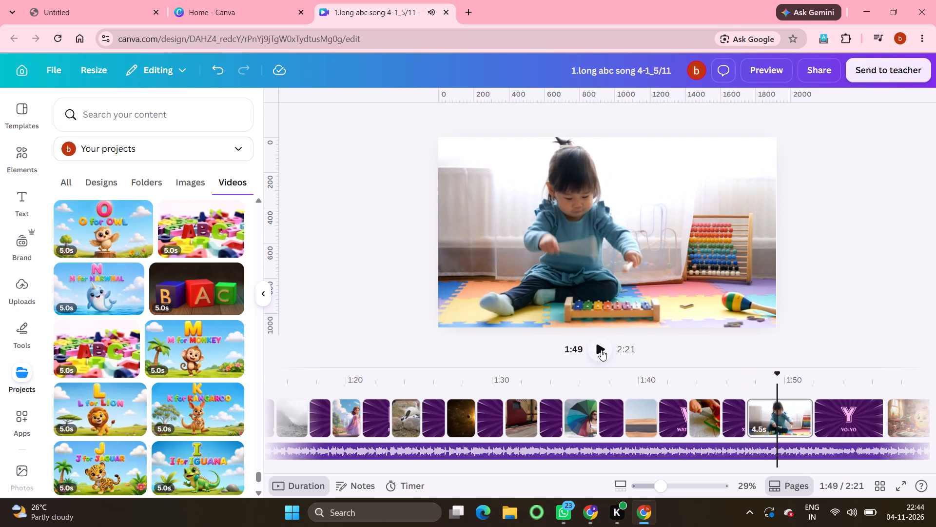
left_click_drag(808, 421, 787, 419)
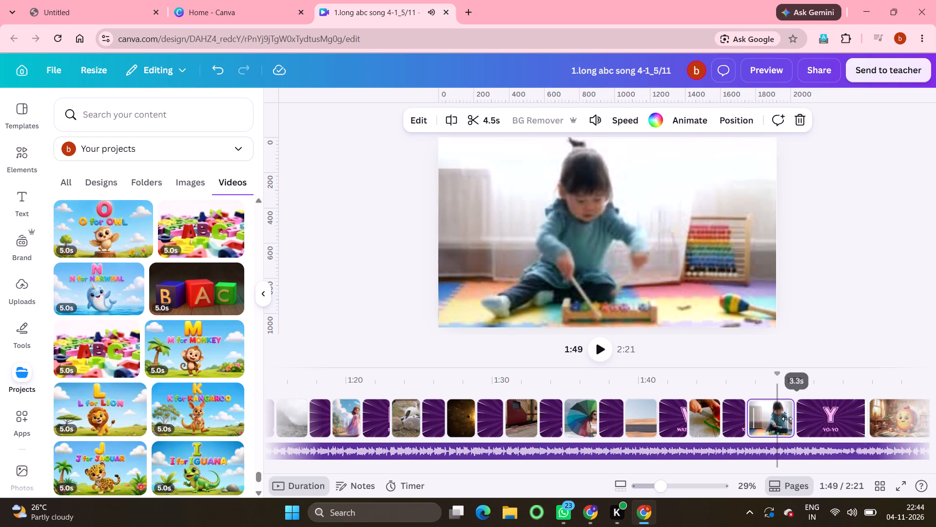
left_click_drag(787, 419, 776, 413)
Play on with the song and trim the letter Y page to 1.7 s.
left_click(600, 346)
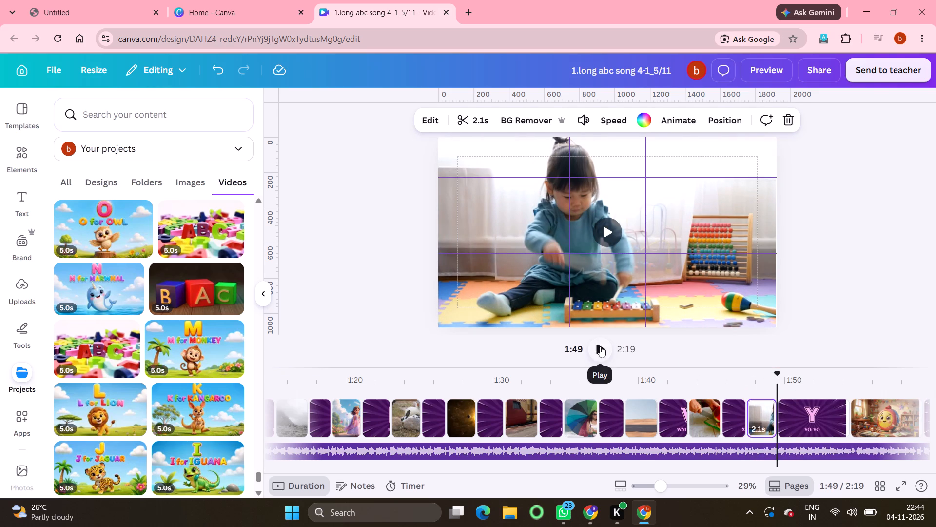
left_click(600, 346)
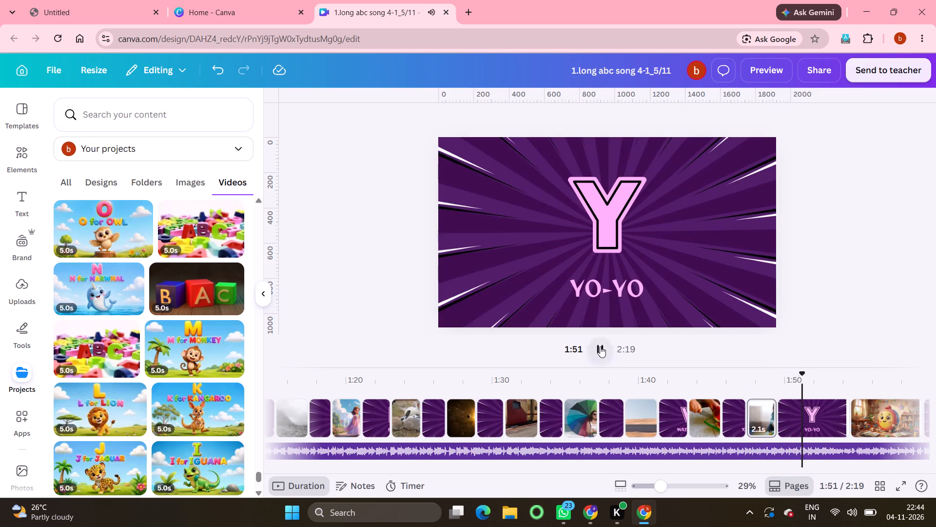
left_click_drag(840, 426, 833, 425)
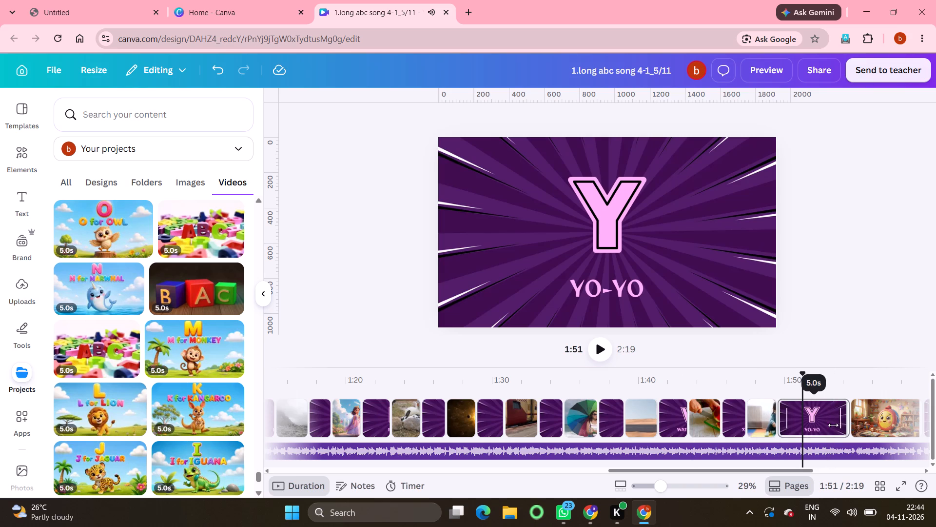
left_click_drag(833, 425, 763, 416)
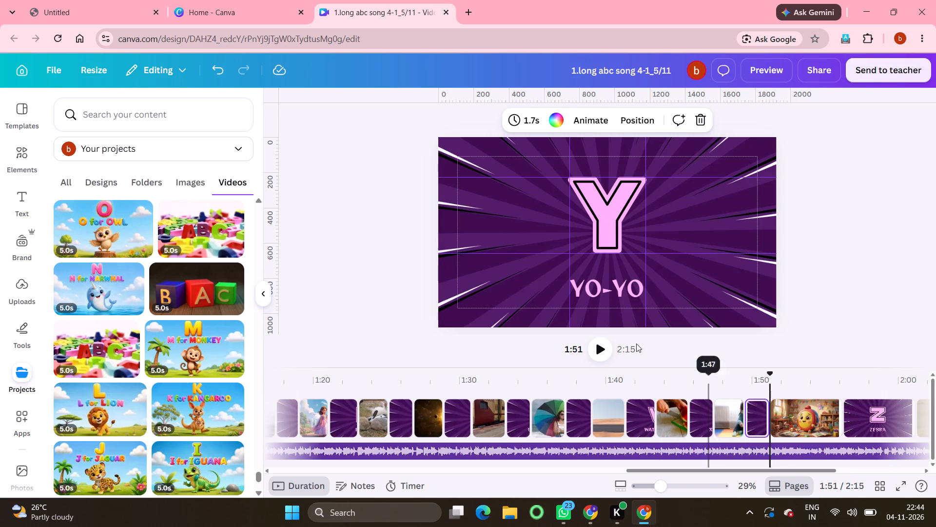
Play on with the song and trim the yo-yo clip page to 2.0 s.
left_click(602, 348)
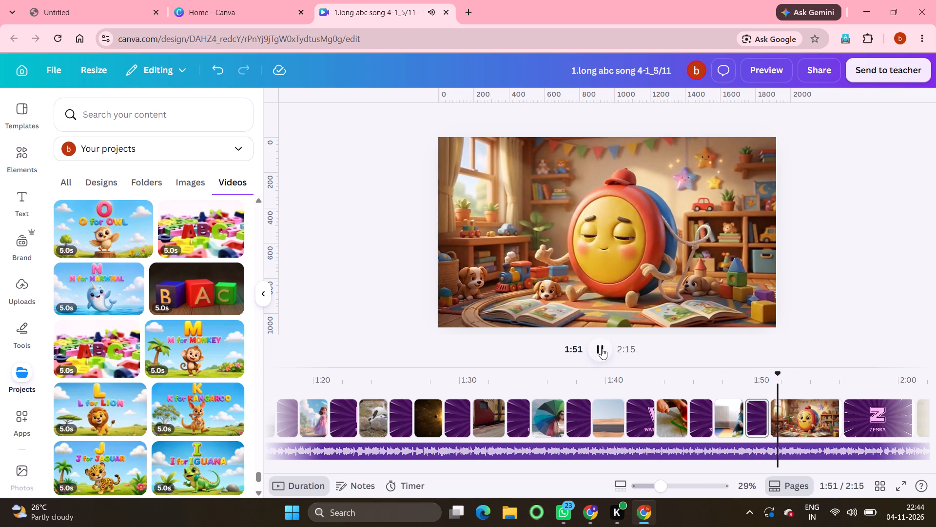
left_click(602, 348)
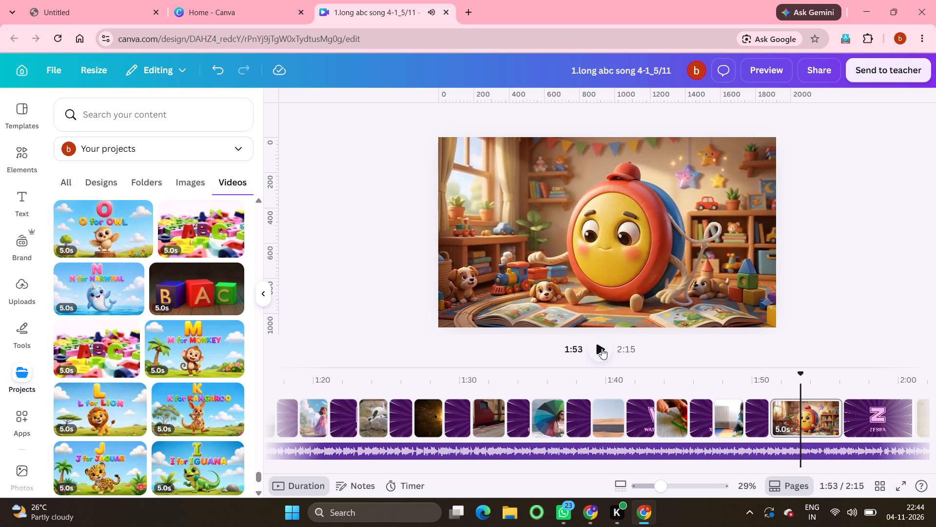
left_click_drag(832, 421, 829, 421)
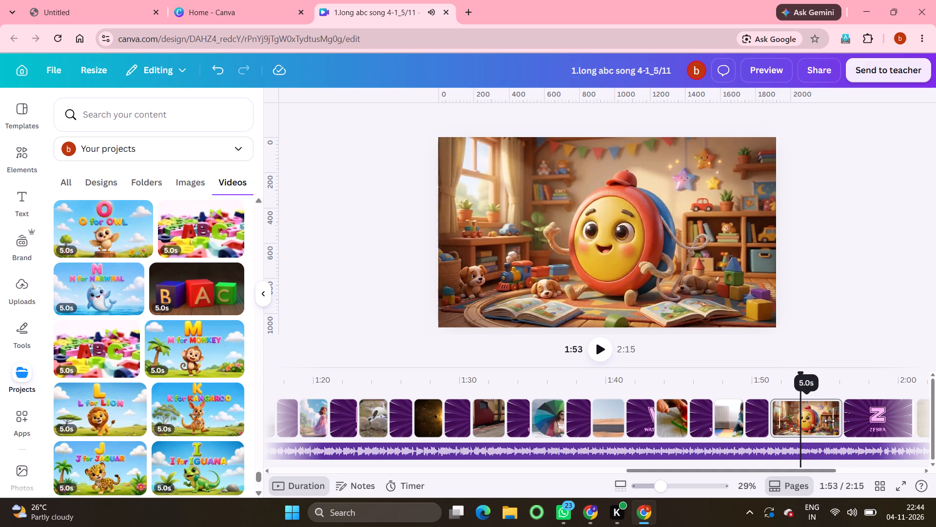
left_click_drag(829, 421, 784, 412)
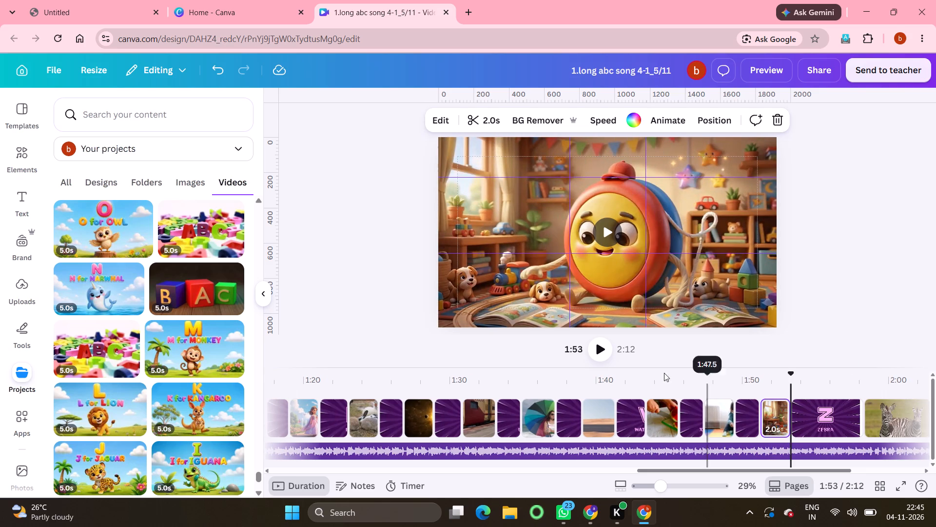
Play on with the song and trim the letter Z page to 1.8 s.
left_click(599, 355)
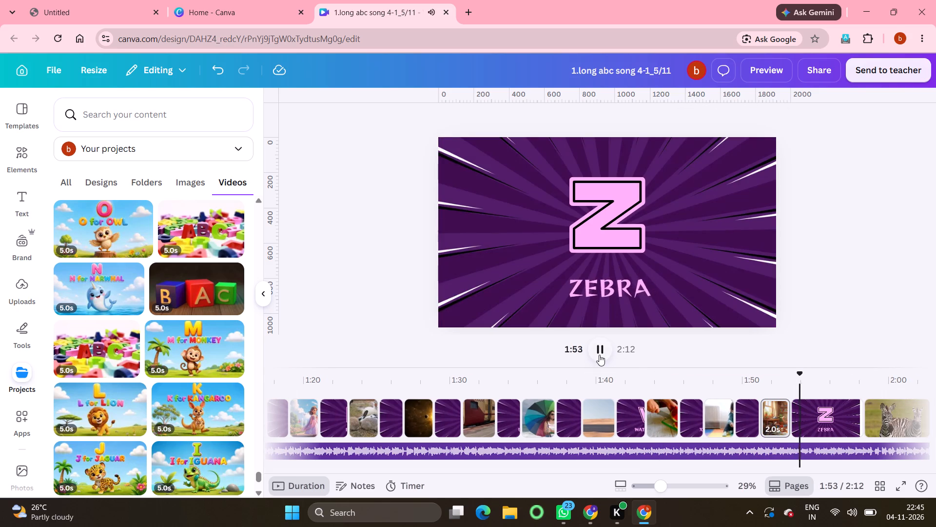
left_click(599, 355)
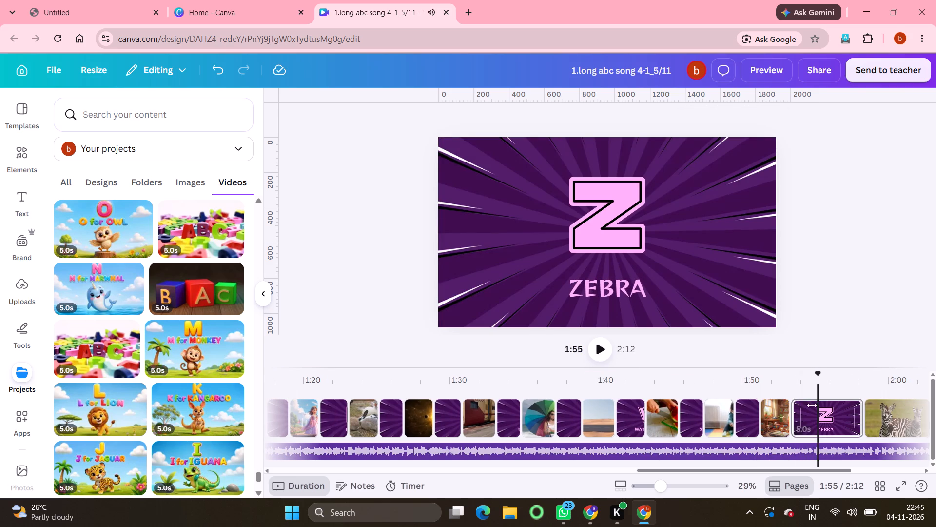
left_click_drag(856, 423, 840, 415)
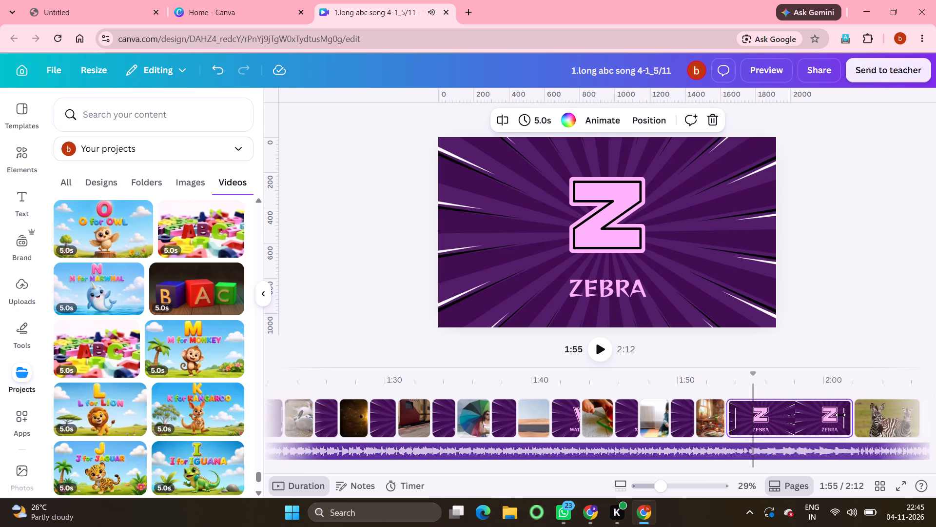
left_click_drag(840, 415, 716, 413)
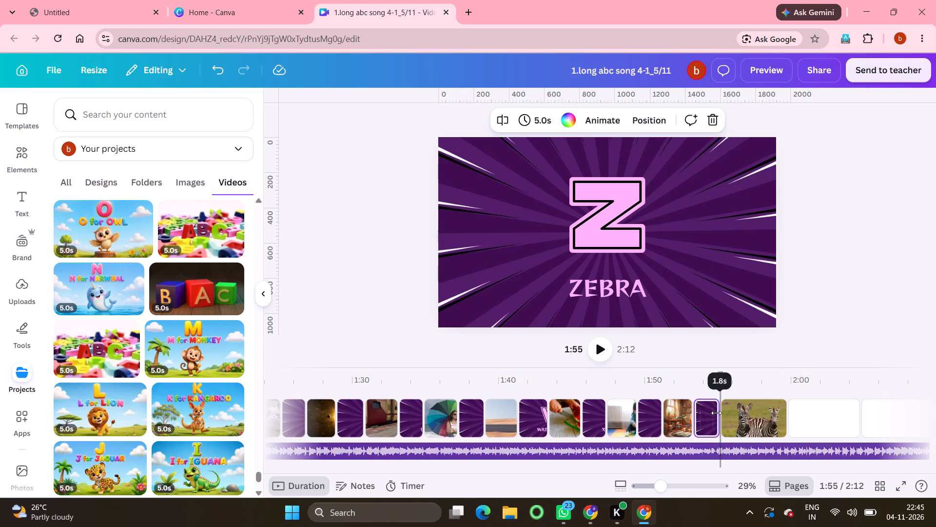
Play on with the song and trim the end of the zebra clip page to the paused position.
left_click(601, 346)
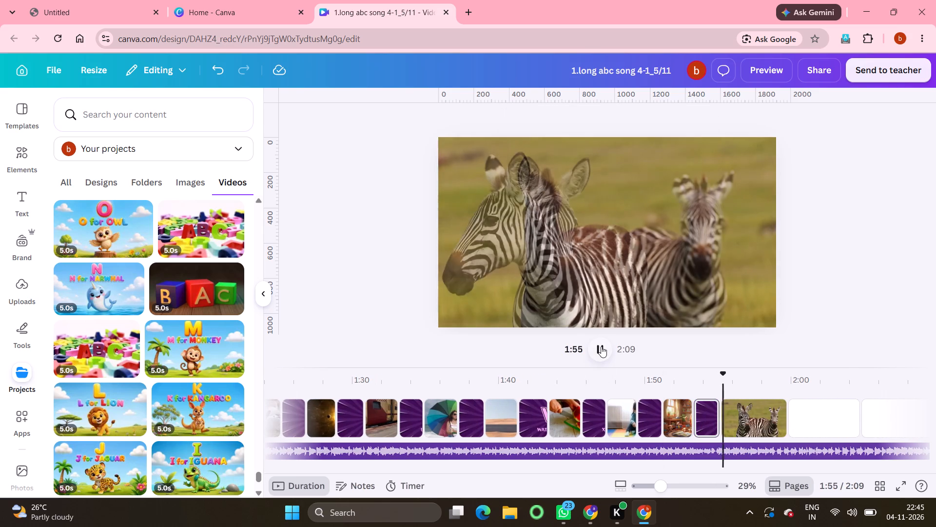
left_click(601, 346)
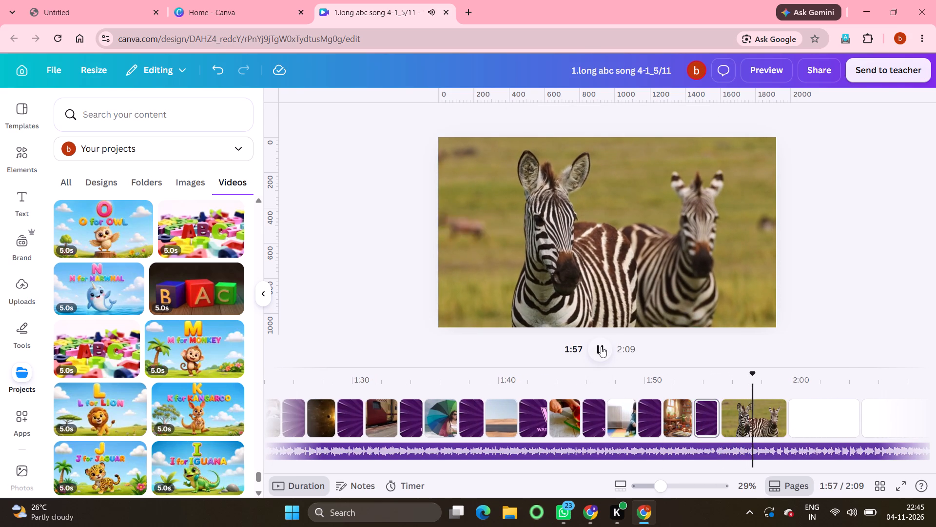
left_click_drag(779, 423, 748, 418)
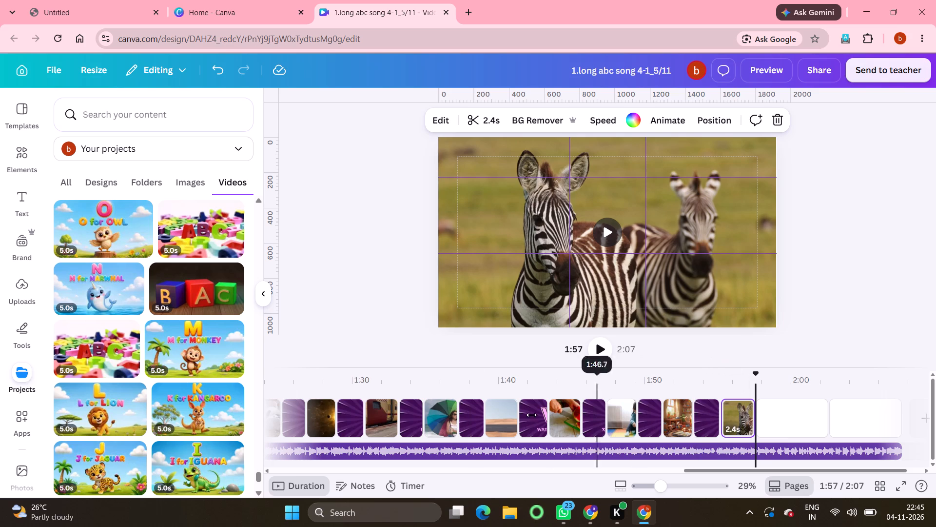
Browse the project's uploaded videos for an alphabet clip suited to the blank pages after the zebra clip.
scroll(78, 398, "down", 3)
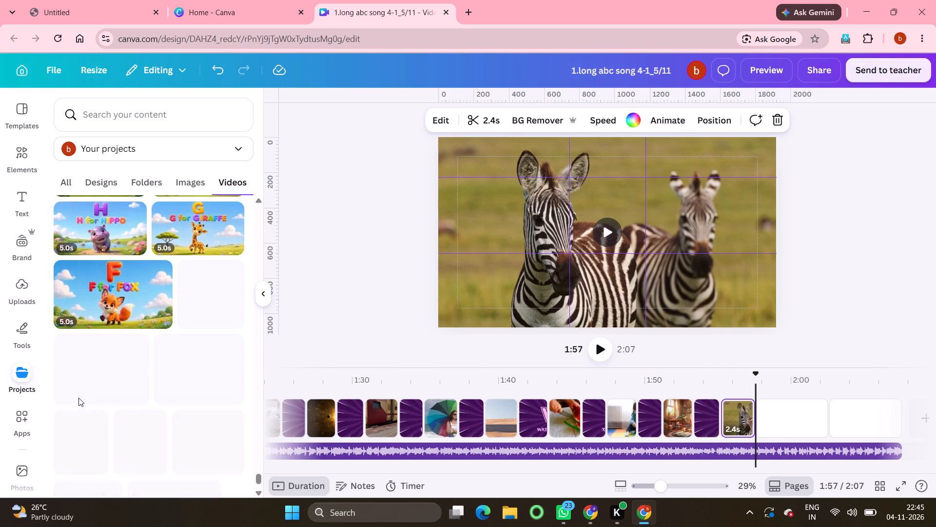
scroll(78, 398, "down", 5)
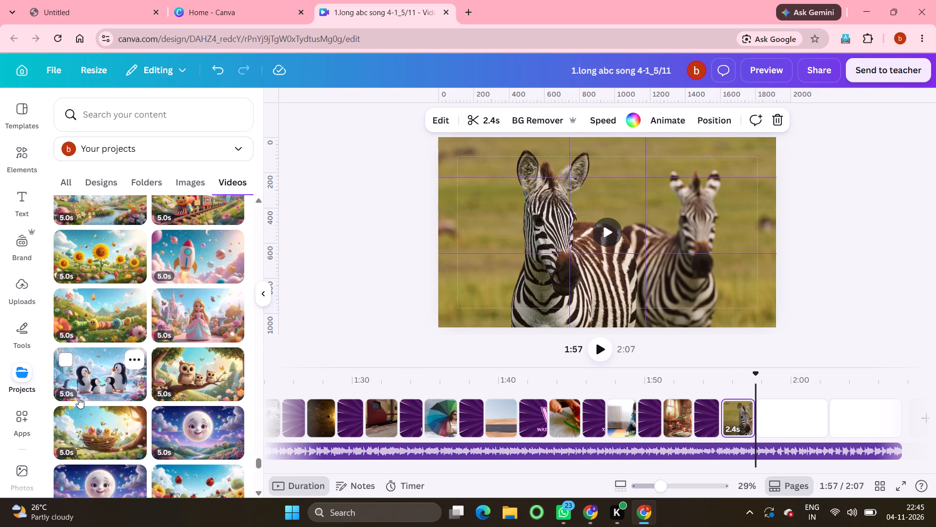
scroll(78, 398, "down", 4)
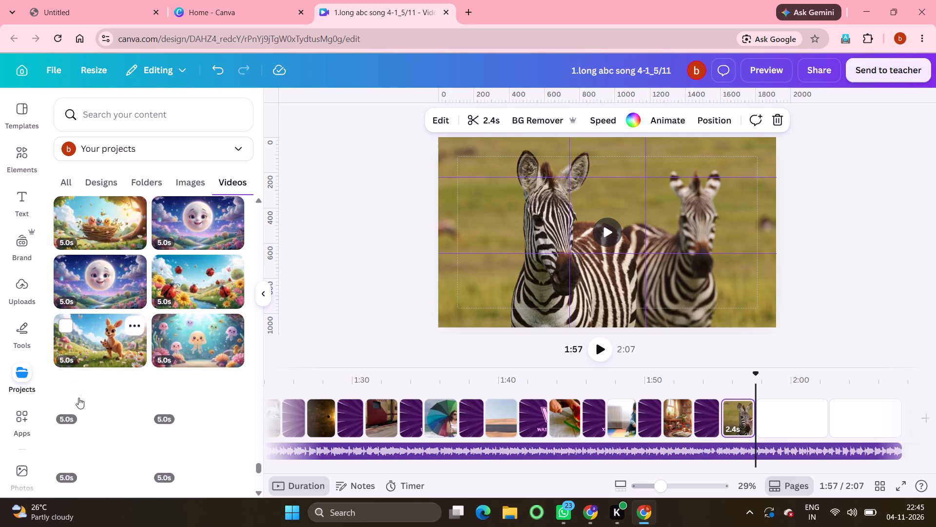
scroll(78, 398, "down", 4)
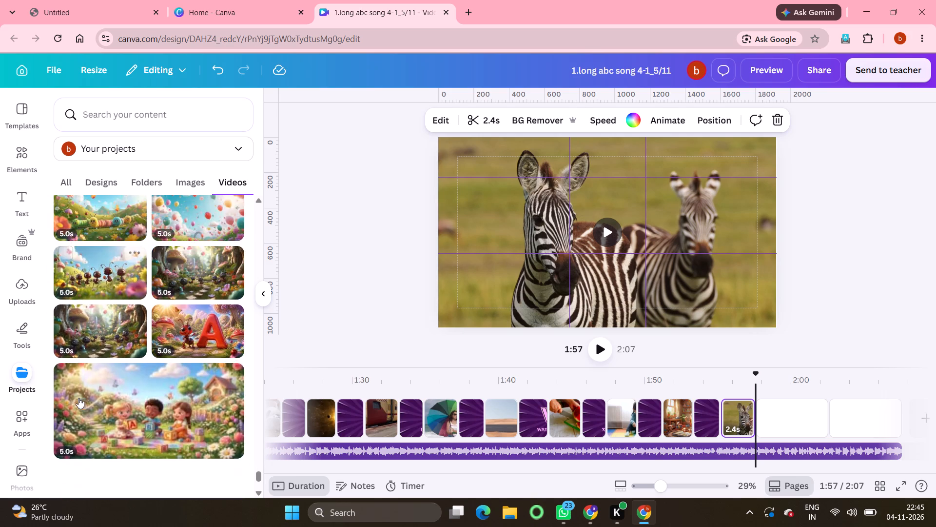
scroll(78, 398, "down", 7)
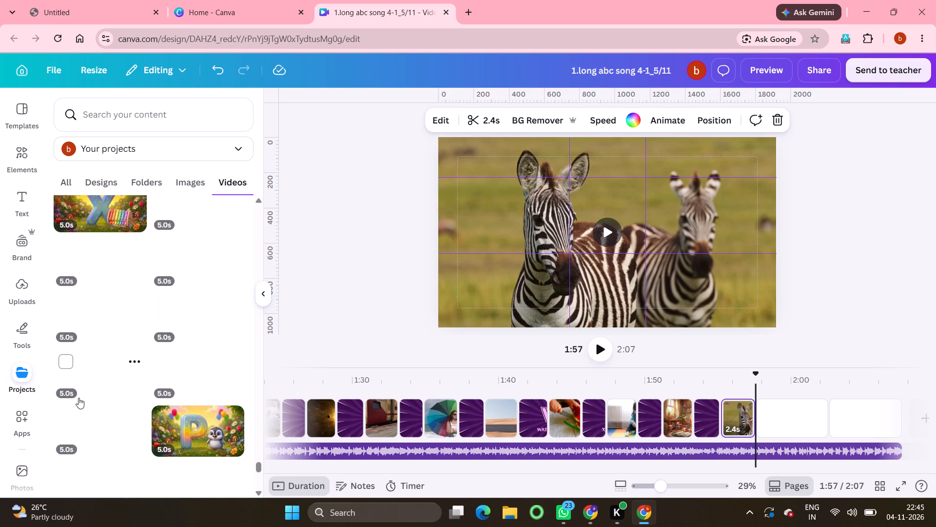
scroll(78, 398, "down", 8)
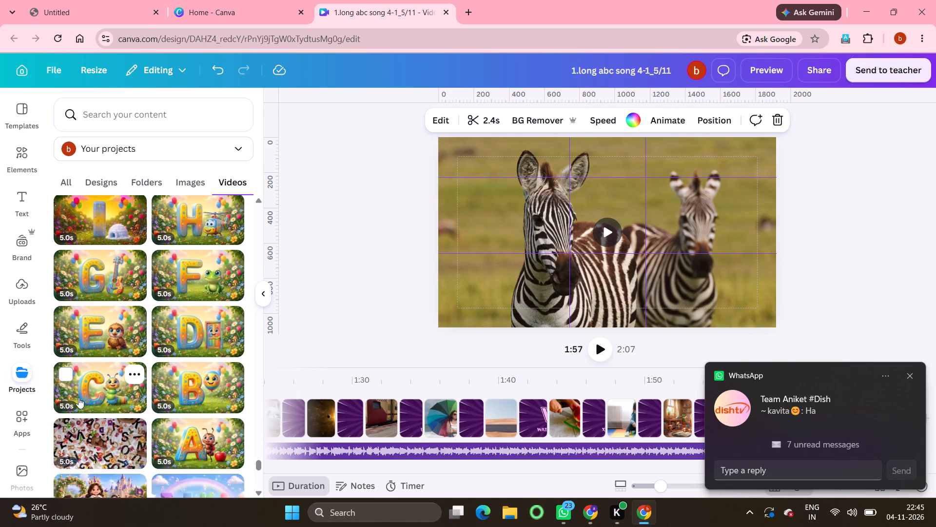
scroll(78, 398, "down", 3)
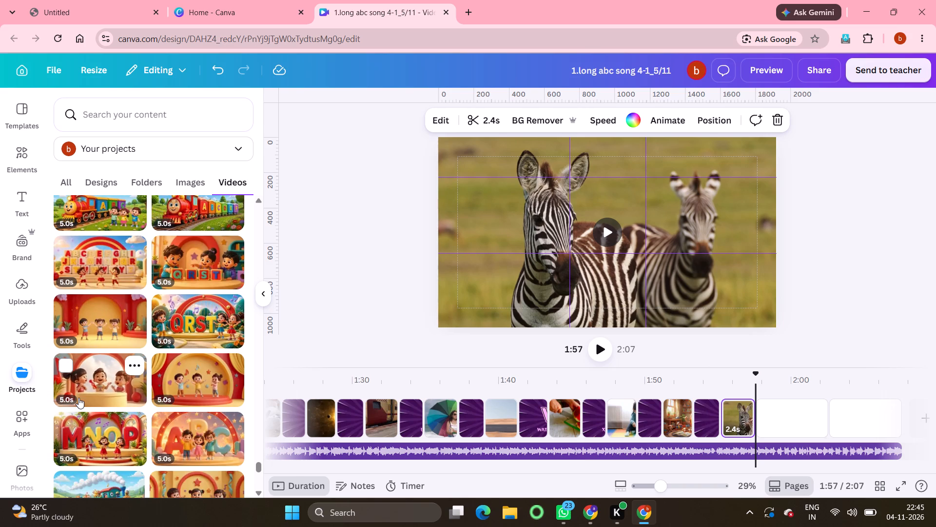
scroll(78, 398, "down", 6)
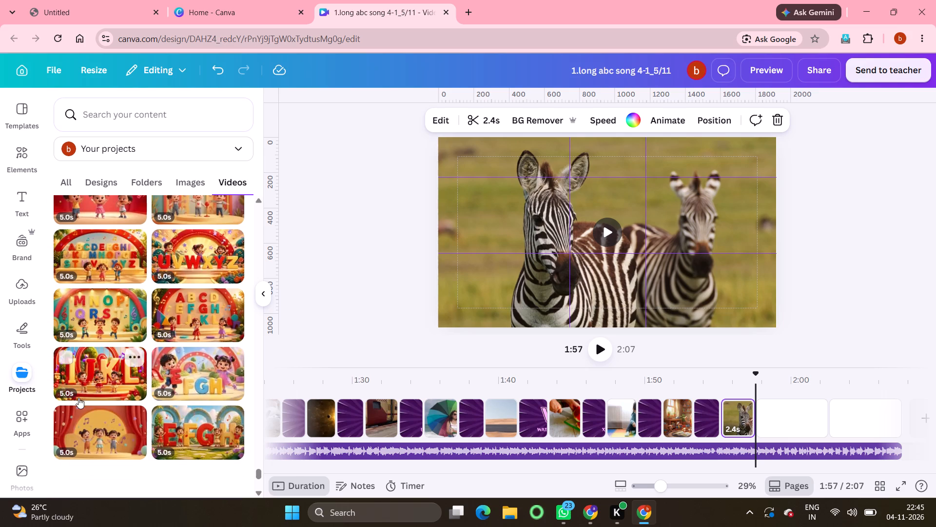
scroll(78, 398, "down", 4)
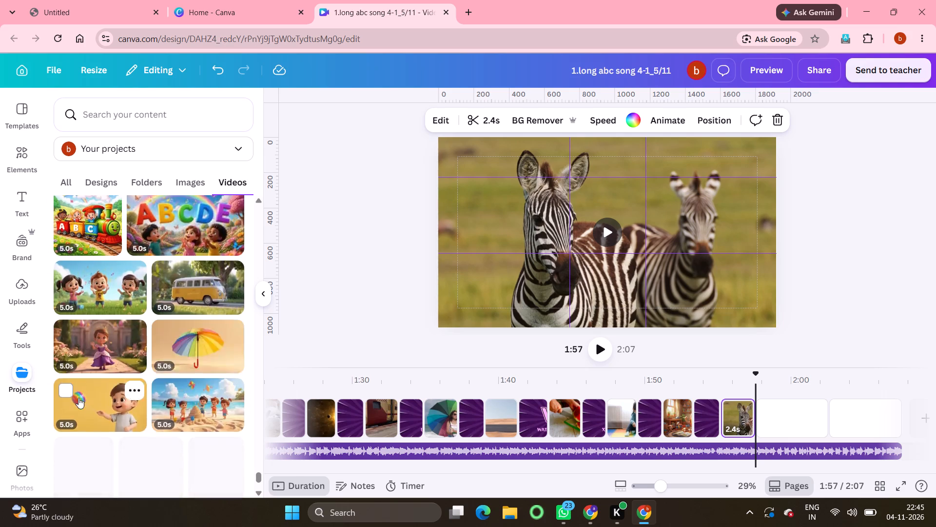
scroll(78, 398, "up", 3)
scroll(78, 398, "down", 5)
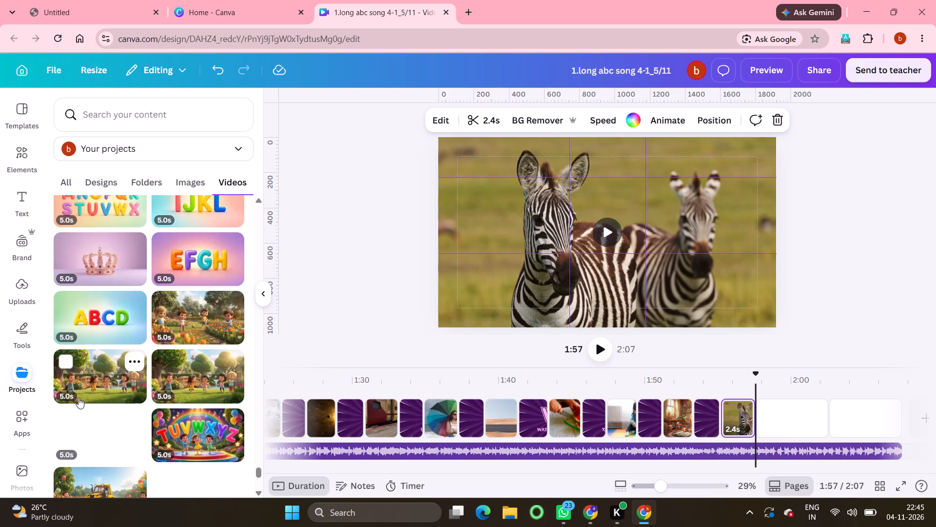
scroll(78, 398, "down", 2)
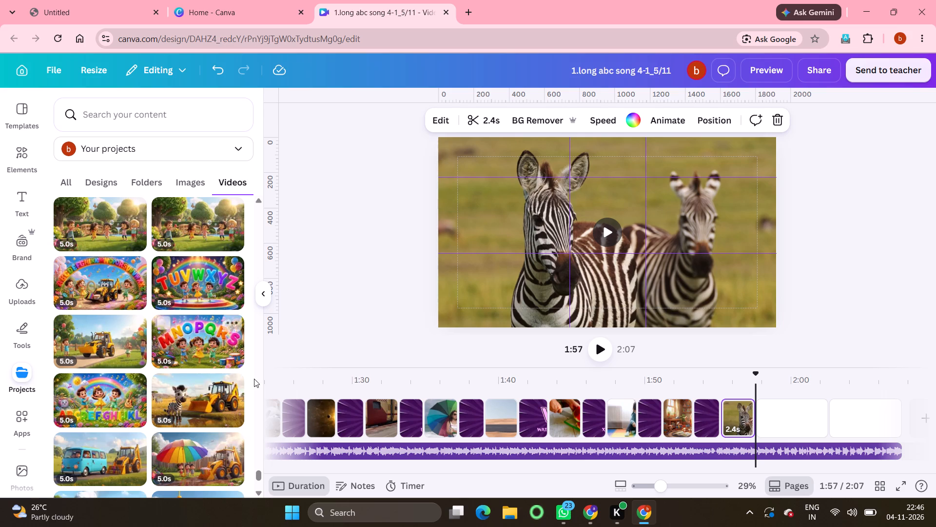
Select the first blank 5.0 s page after the zebra clip as the place for a video.
left_click(786, 407)
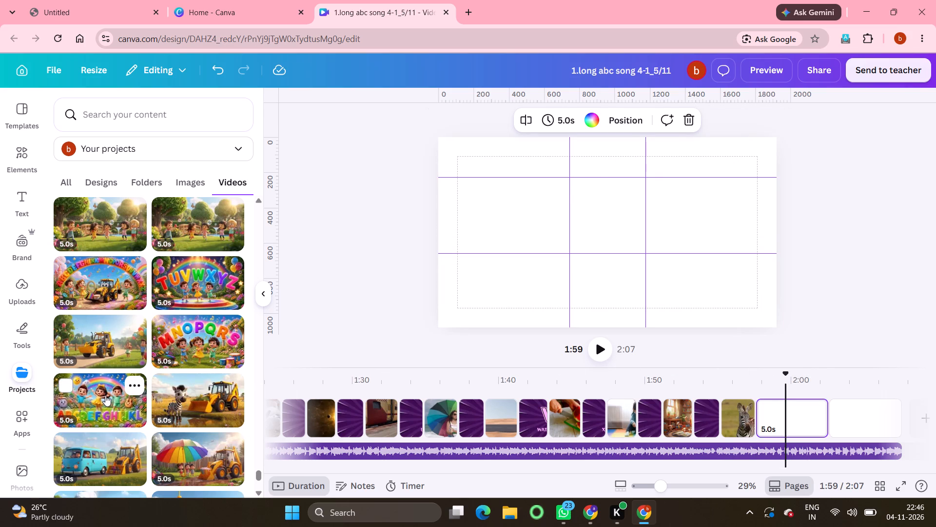
Add the ABCDEFGHIJKL children video to the blank page after the zebra clip.
left_click(105, 395)
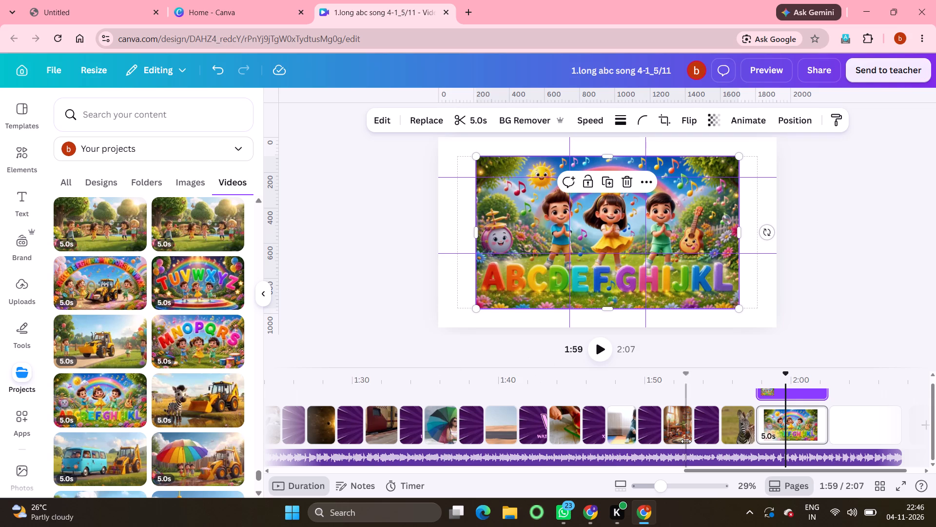
Add another blank page at the end of the timeline.
scroll(686, 441, "left", 5)
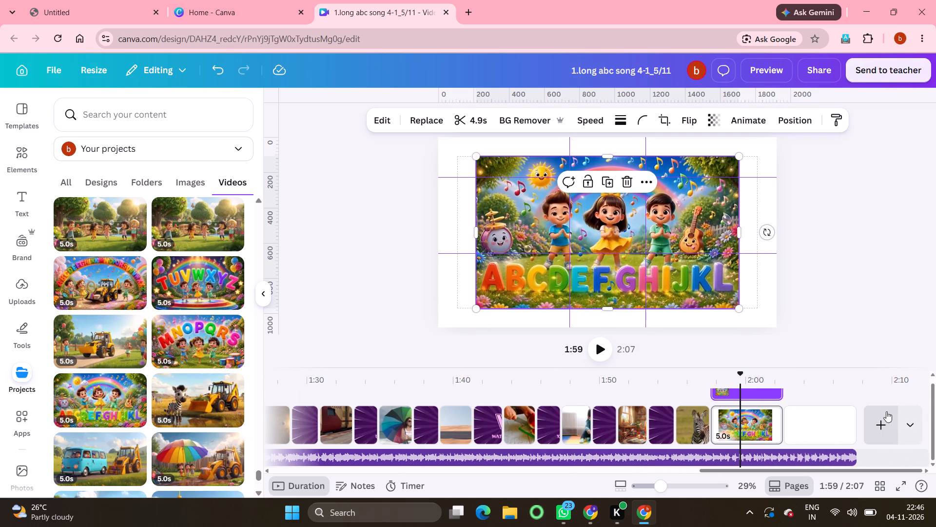
left_click(882, 422)
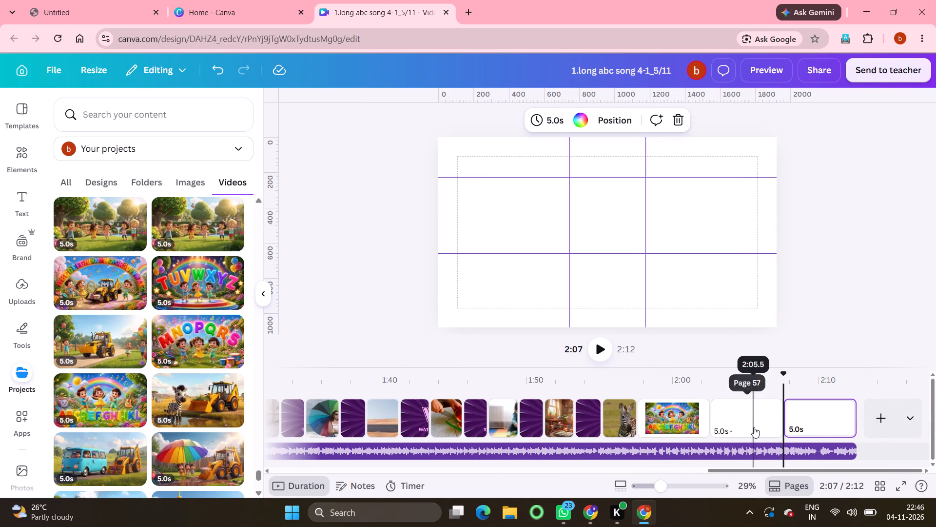
Add the MNOPQRS children video to the blank page after the ABCDEFGHIJKL page.
left_click(754, 427)
left_click(192, 334)
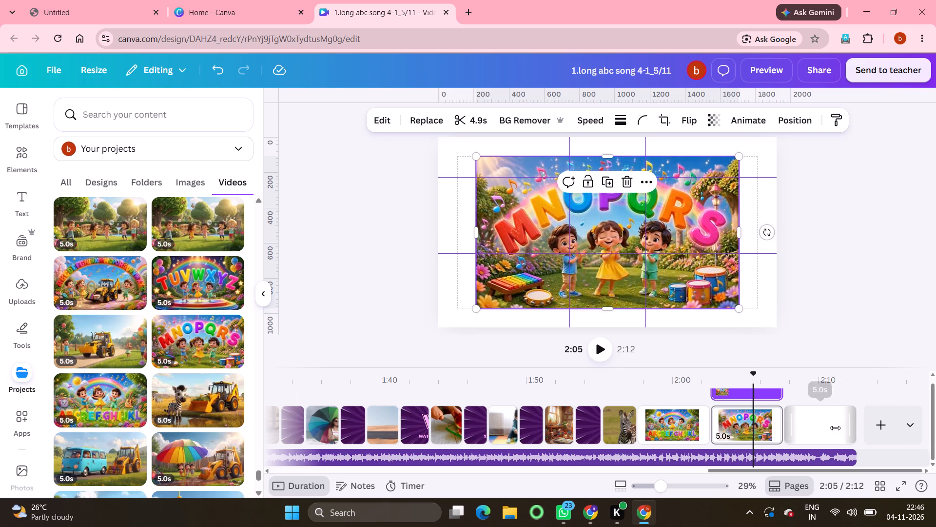
Add the TUVWXYZ children video to the blank page after the MNOPQRS page.
left_click(835, 428)
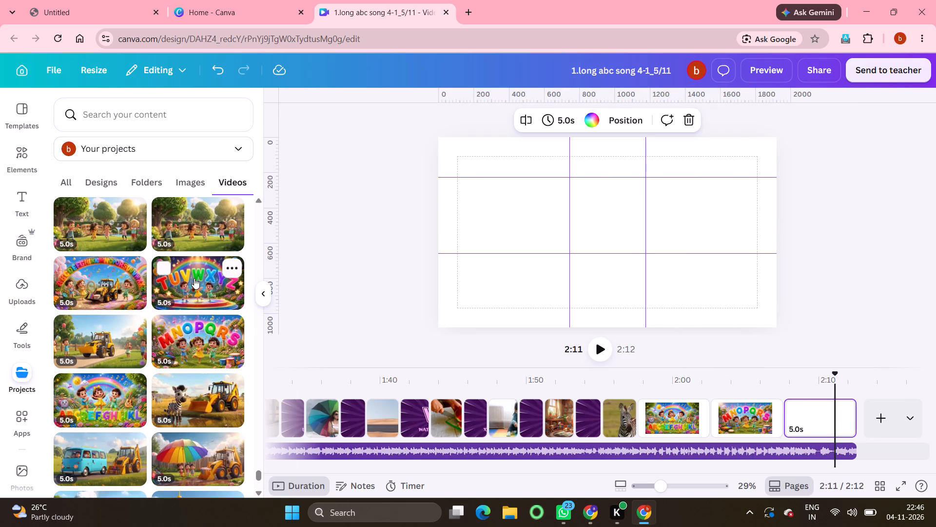
left_click(194, 278)
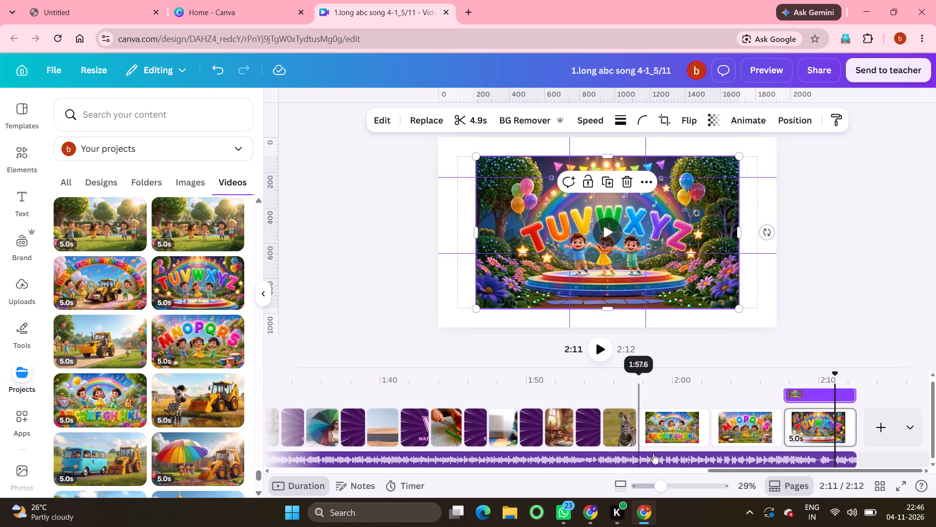
Add two more blank pages at the end of the timeline.
left_click(882, 427)
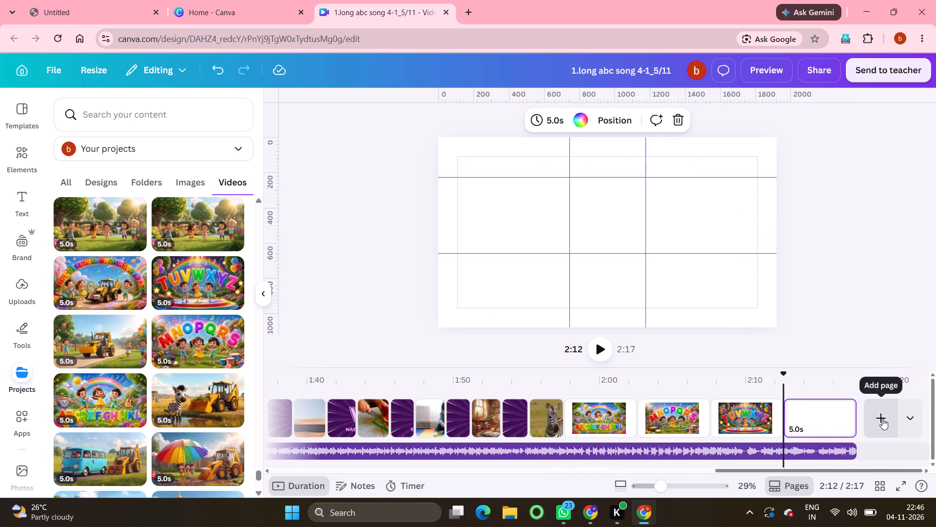
left_click(882, 419)
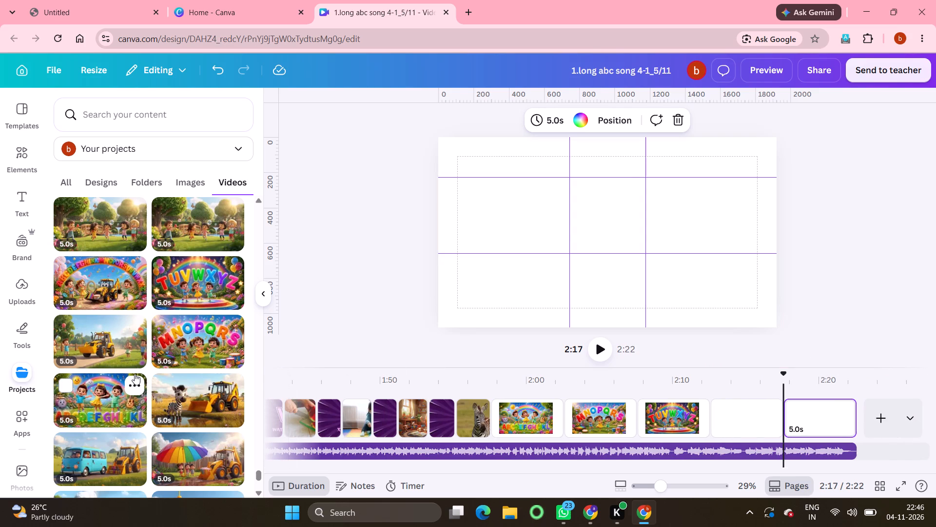
Find the children video with the full alphabet and numbers 1 to 10 on a rainbow arch and add it to the page after TUVWXYZ.
scroll(135, 374, "up", 1)
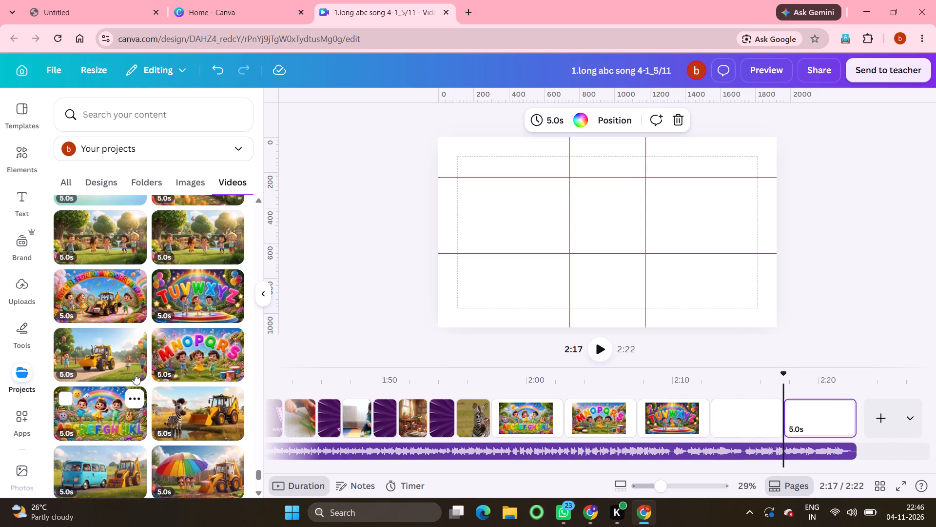
scroll(135, 374, "up", 3)
scroll(135, 374, "down", 9)
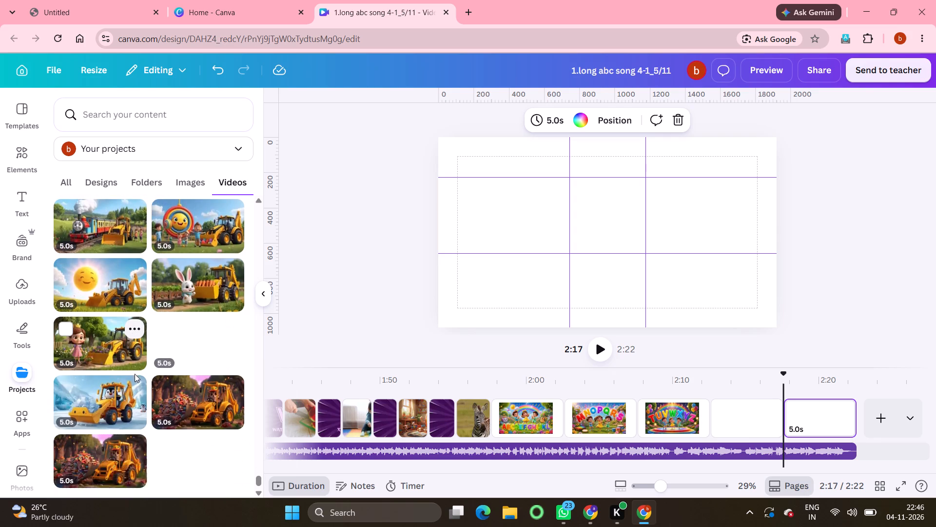
scroll(135, 374, "down", 6)
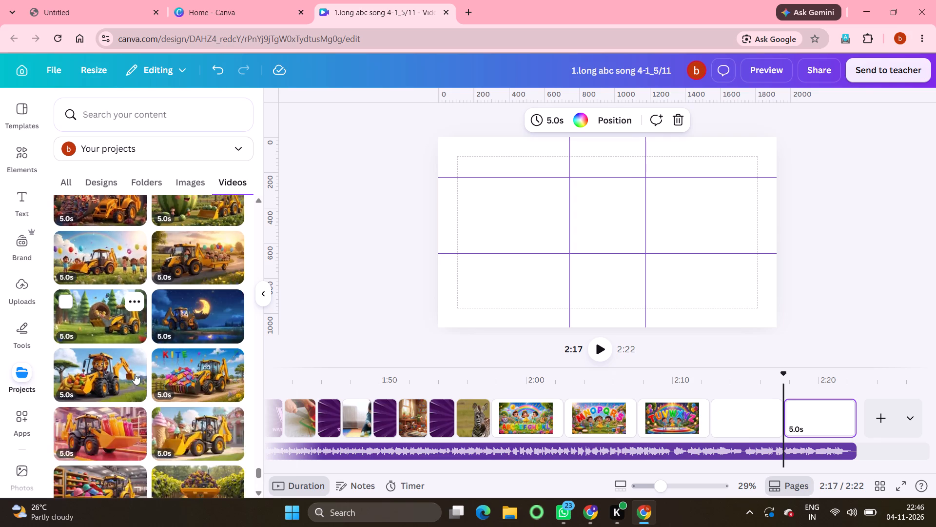
scroll(135, 374, "down", 9)
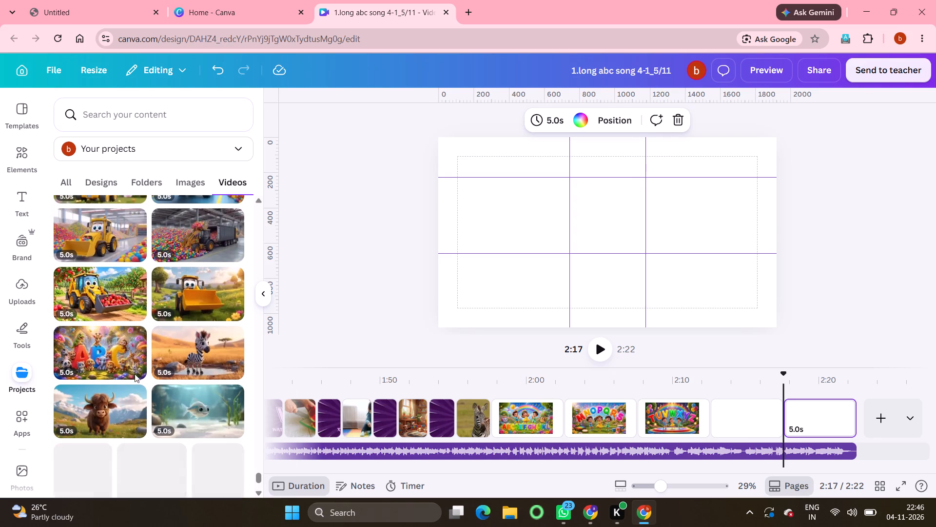
scroll(135, 374, "down", 4)
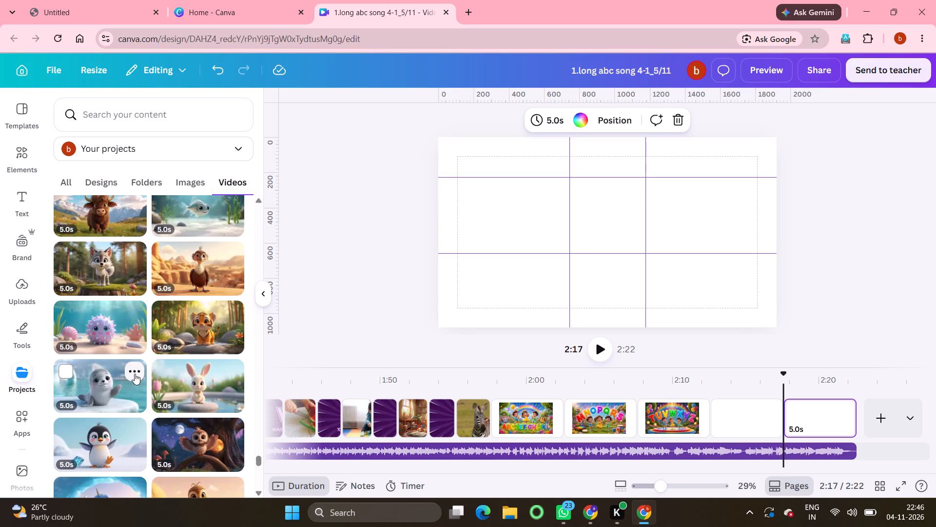
scroll(135, 374, "down", 9)
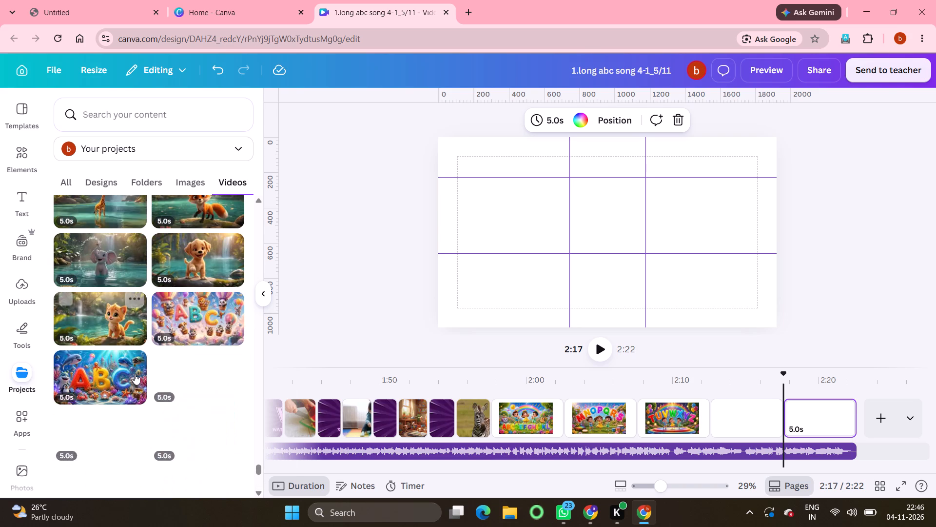
scroll(135, 374, "down", 1)
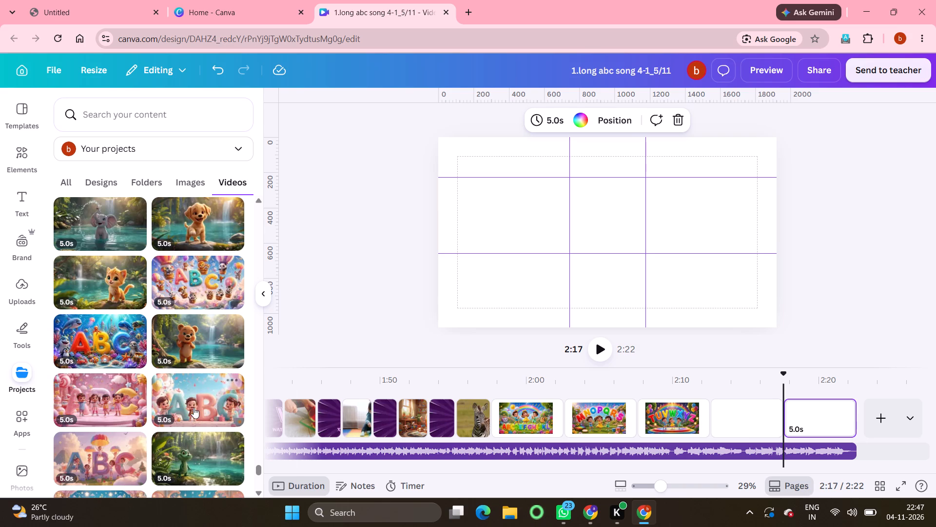
scroll(194, 407, "down", 6)
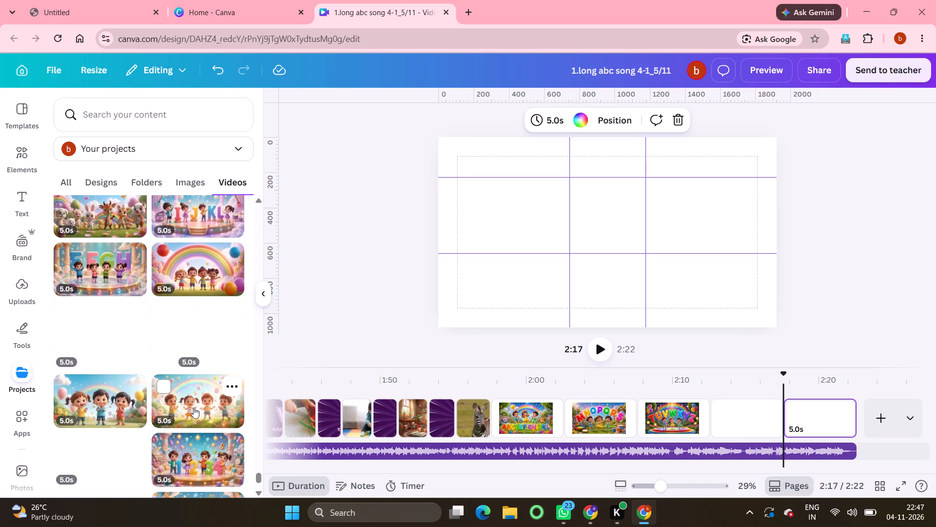
scroll(194, 407, "down", 5)
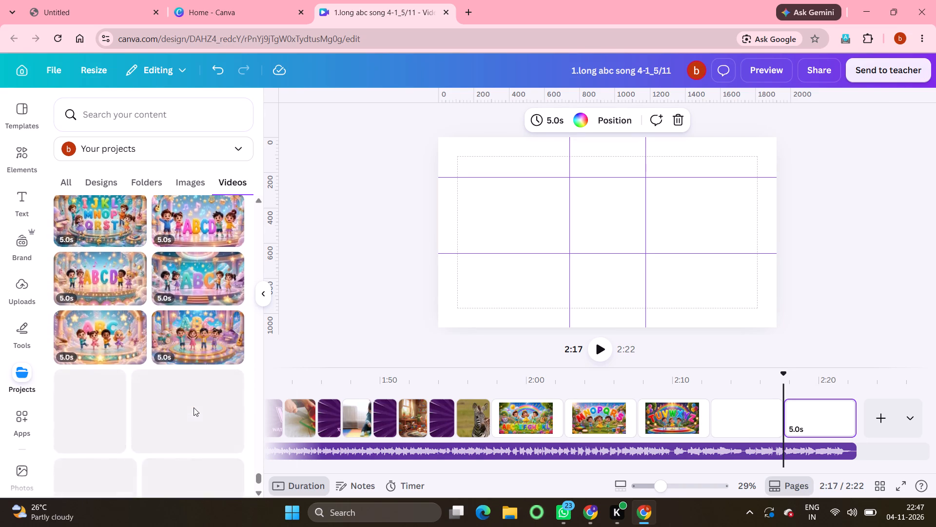
scroll(194, 407, "down", 3)
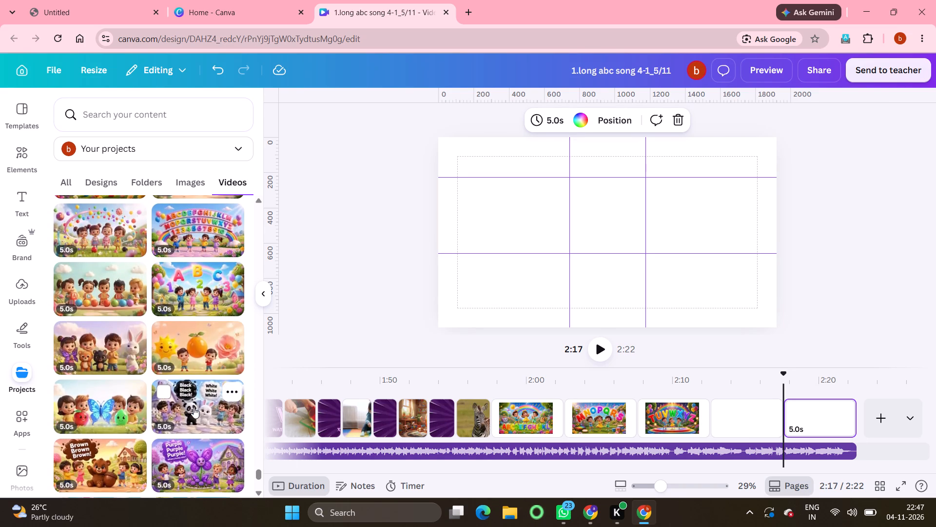
left_click(201, 228)
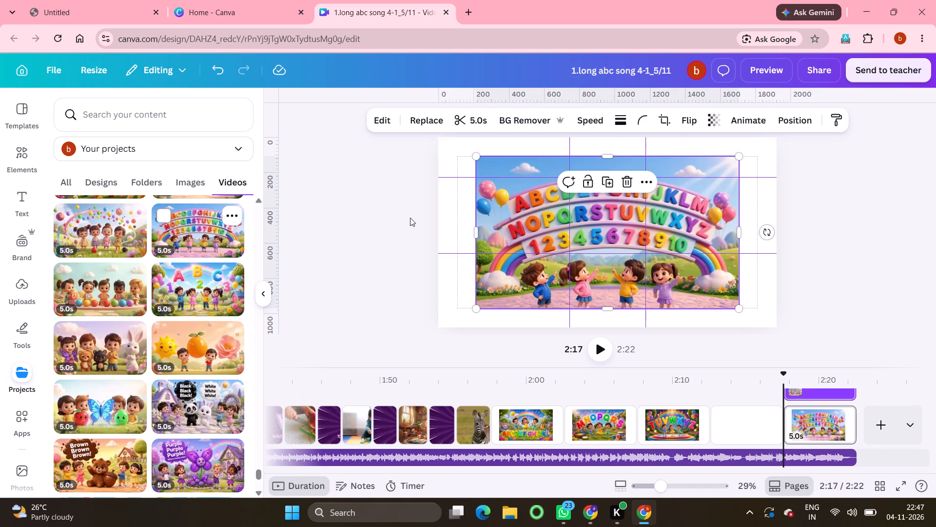
left_click(624, 182)
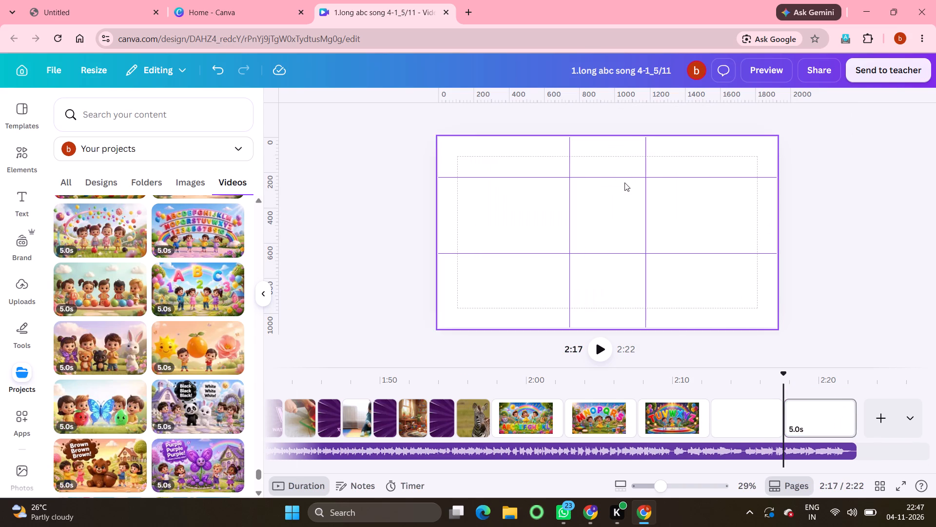
left_click(741, 418)
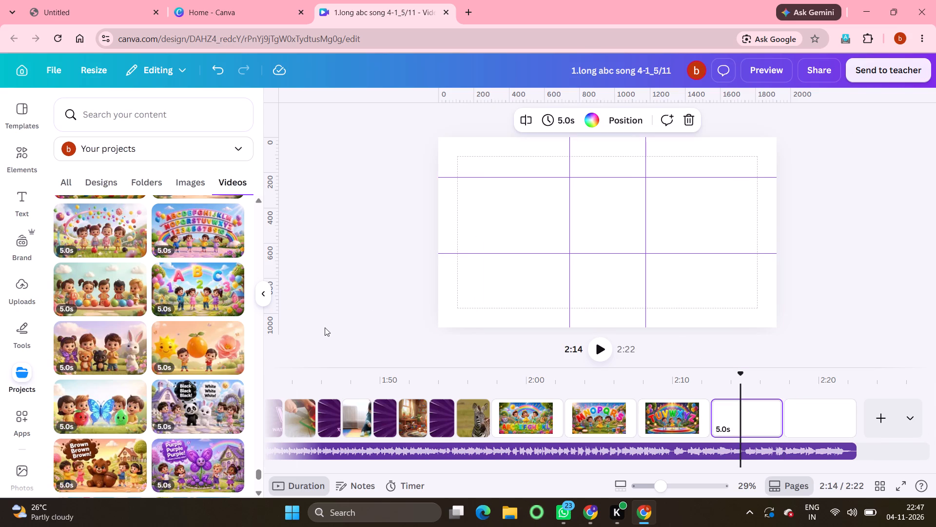
left_click(207, 234)
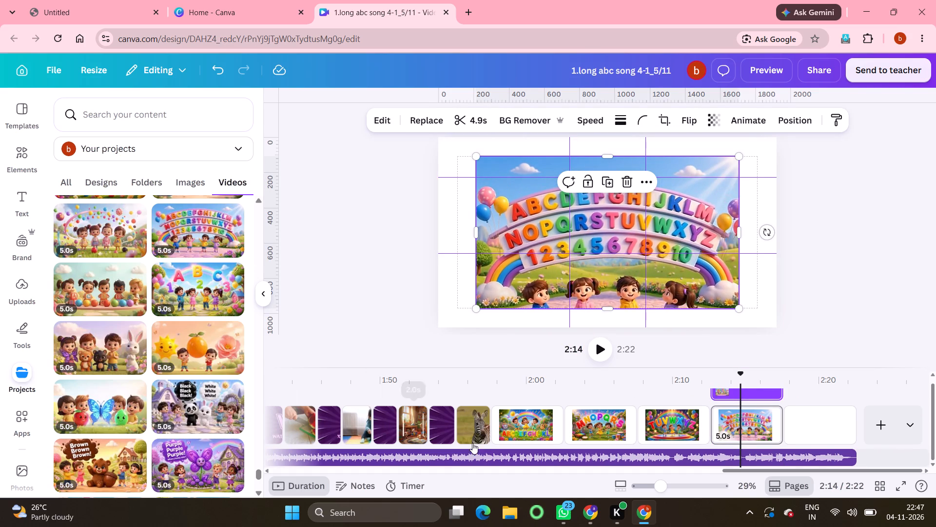
Add the video of four children clapping under falling music notes and numbers to the last blank page.
left_click(819, 426)
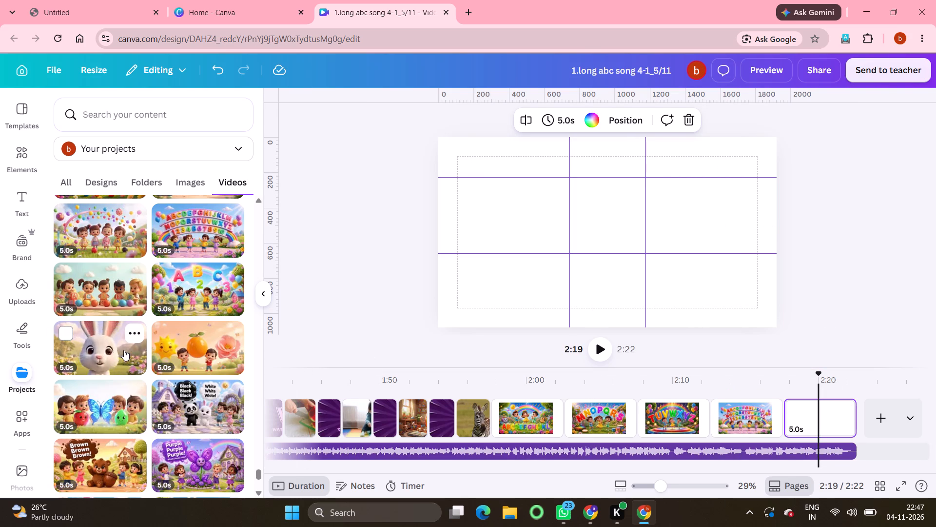
scroll(82, 479, "down", 2)
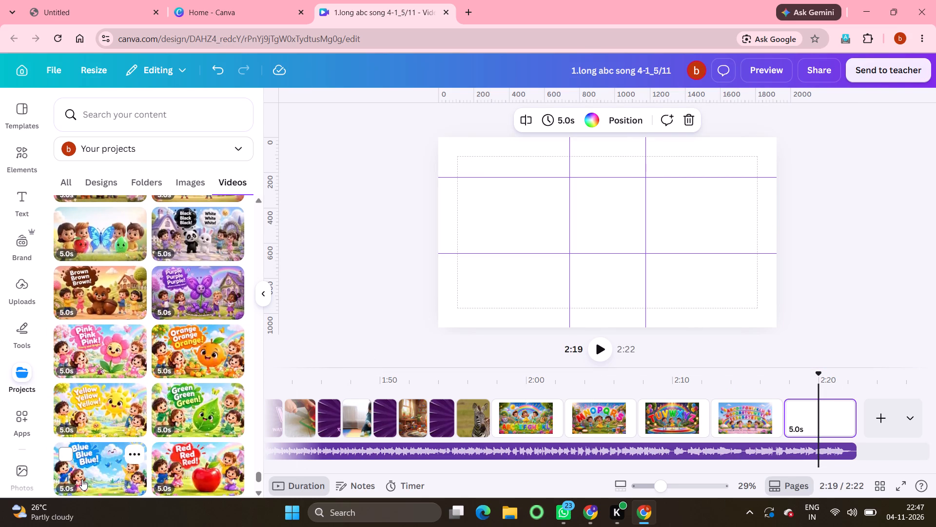
scroll(82, 479, "down", 4)
scroll(82, 479, "up", 1)
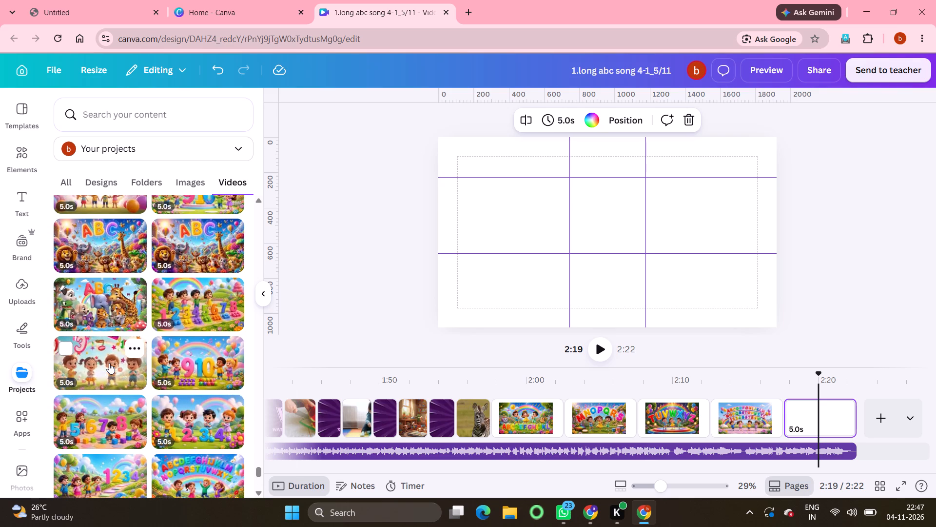
left_click(109, 363)
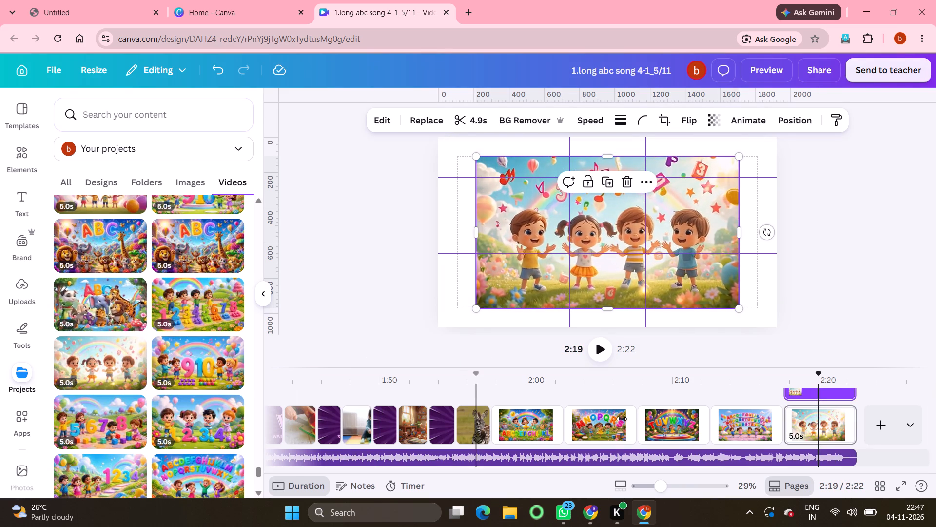
Set the ABCDEFGHIJKL, MNOPQRS and TUVWXYZ children videos as the backgrounds of their pages.
left_click(539, 427)
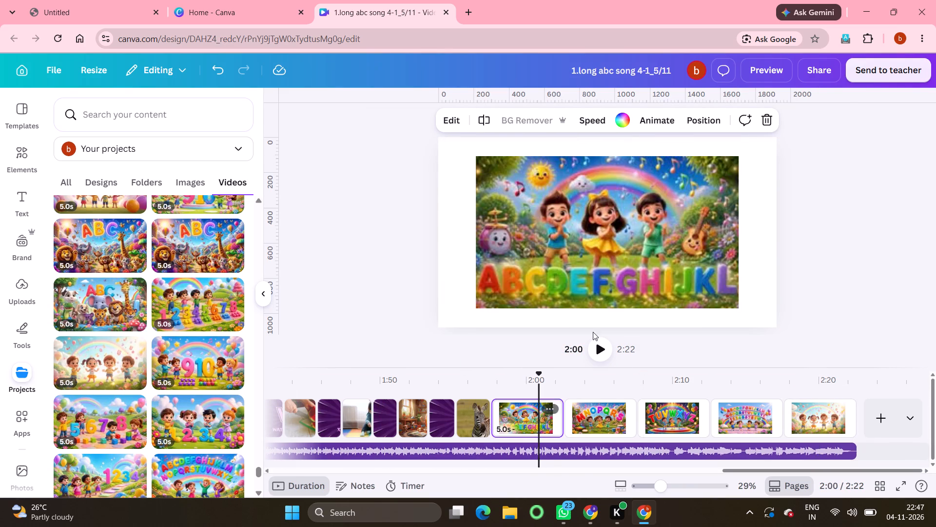
right_click(660, 244)
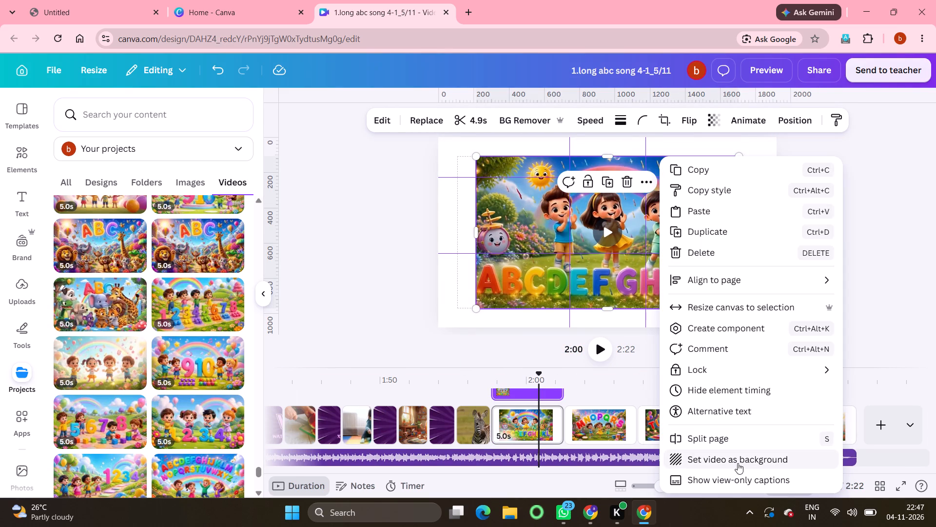
left_click(738, 463)
left_click(615, 413)
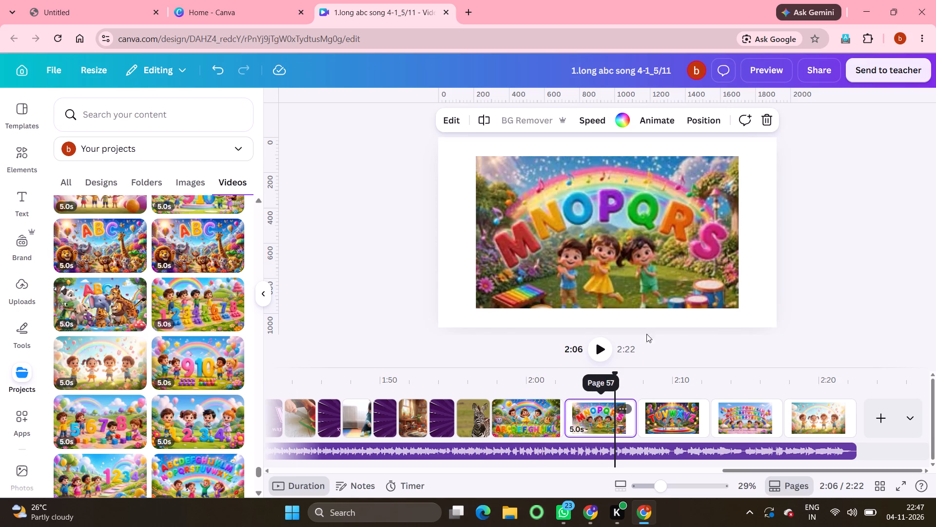
right_click(682, 261)
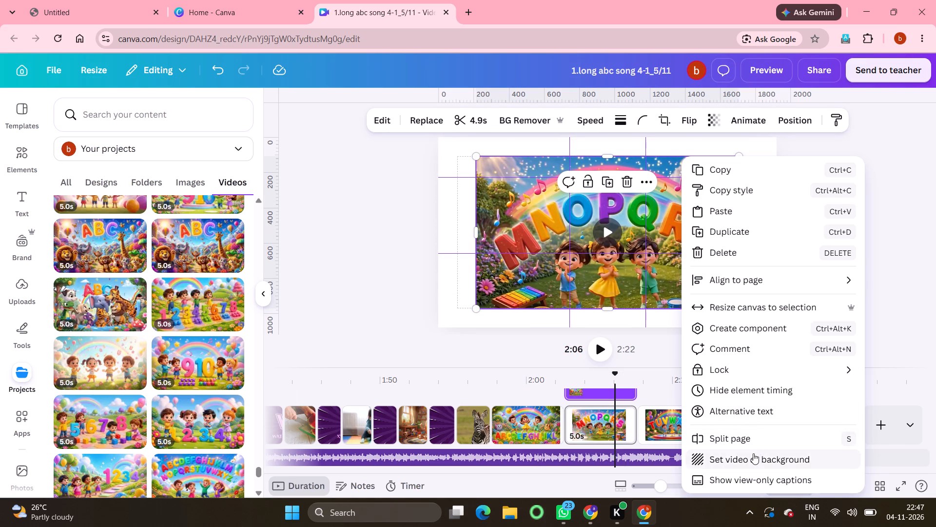
left_click(753, 453)
left_click(673, 409)
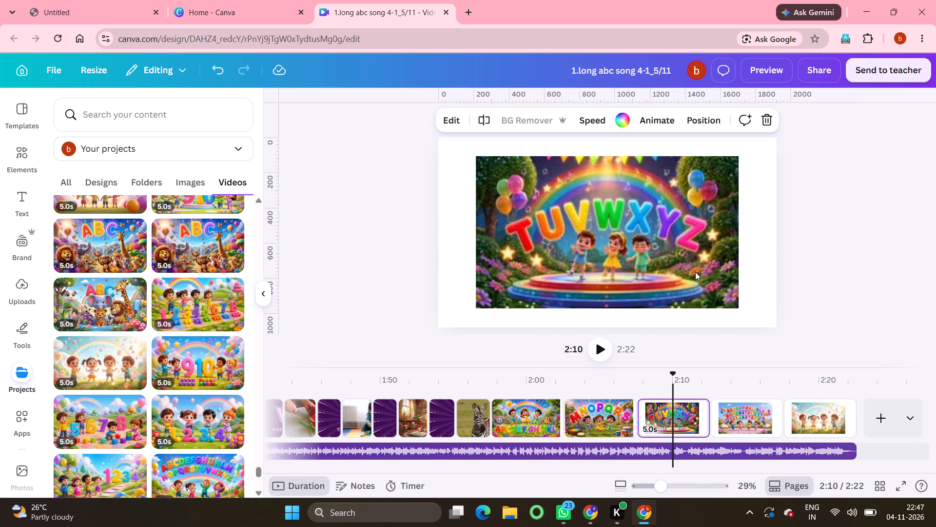
right_click(695, 272)
left_click(763, 462)
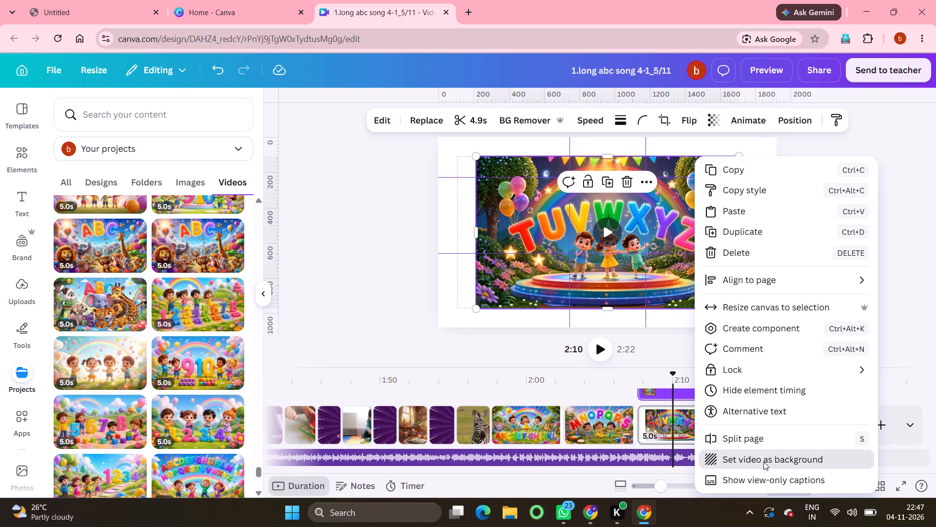
Set the rainbow alphabet-and-numbers video and the four clapping children video as the backgrounds of the last two pages.
left_click(744, 404)
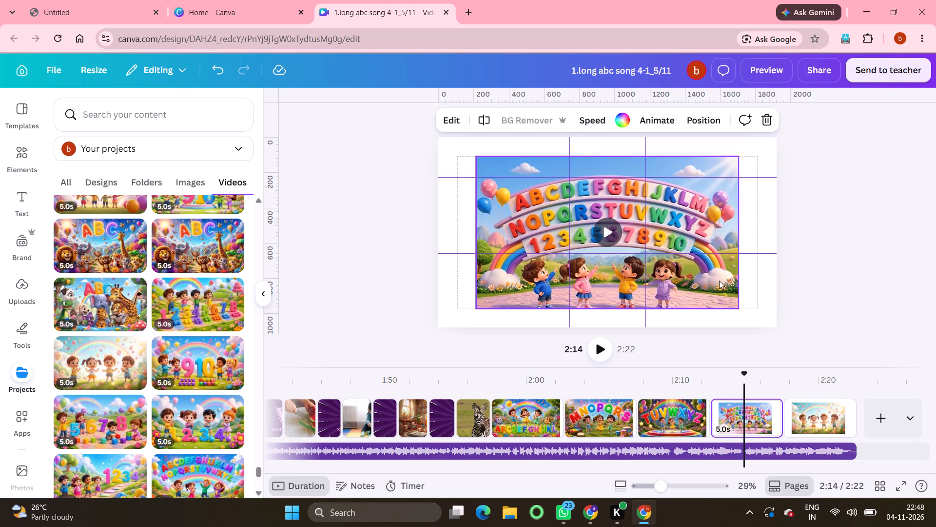
right_click(719, 281)
left_click(768, 464)
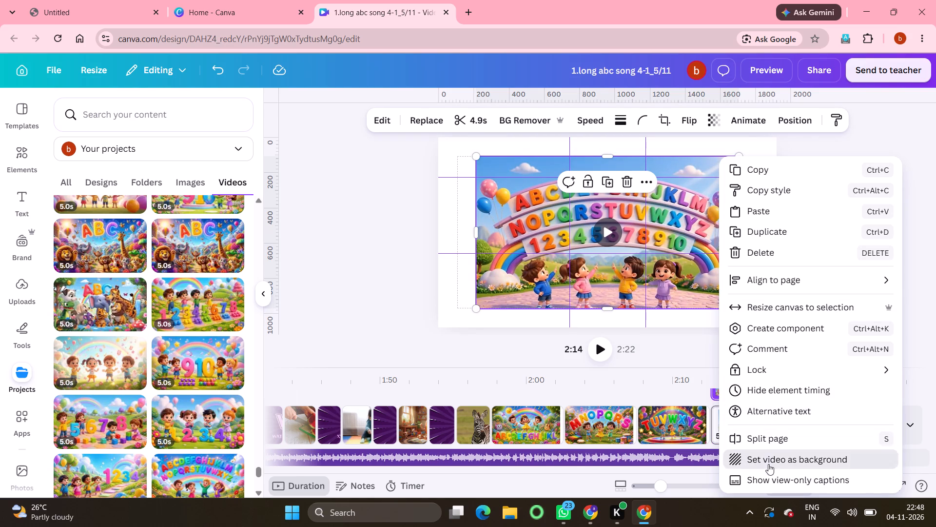
left_click(802, 423)
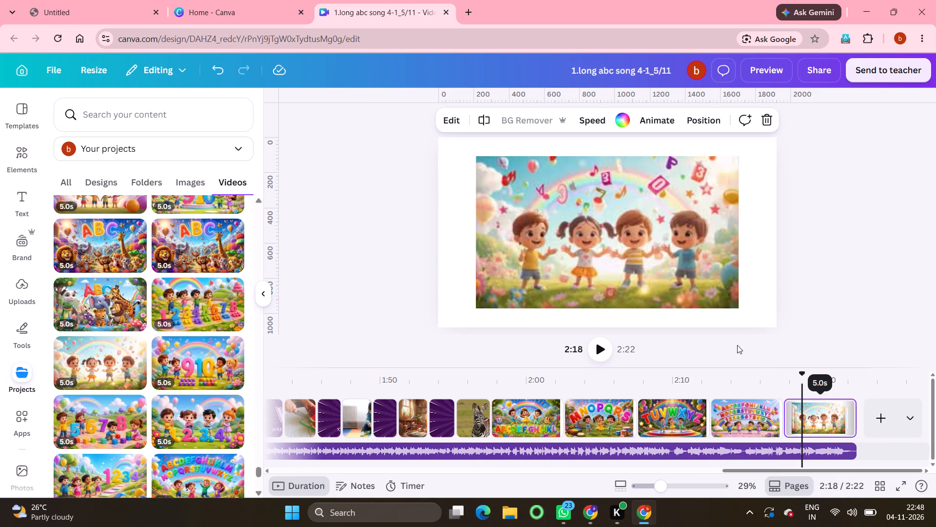
right_click(699, 275)
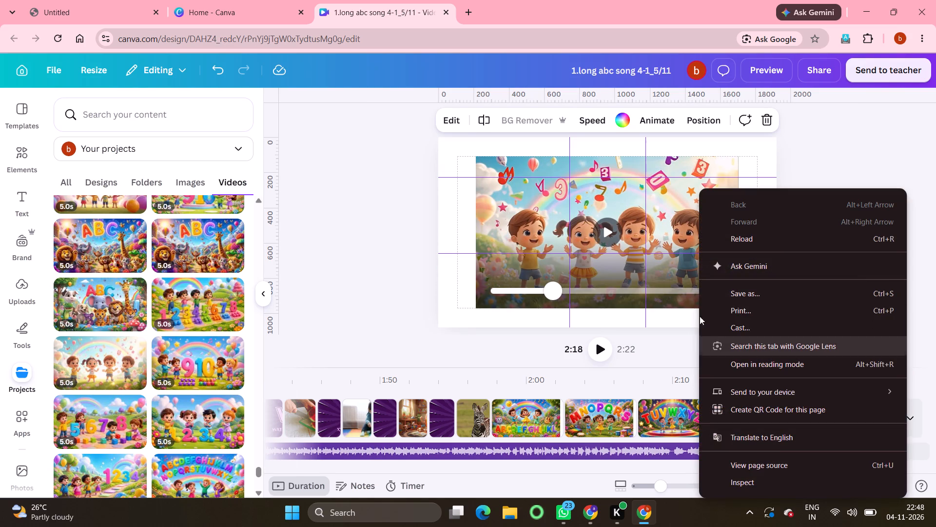
left_click(671, 279)
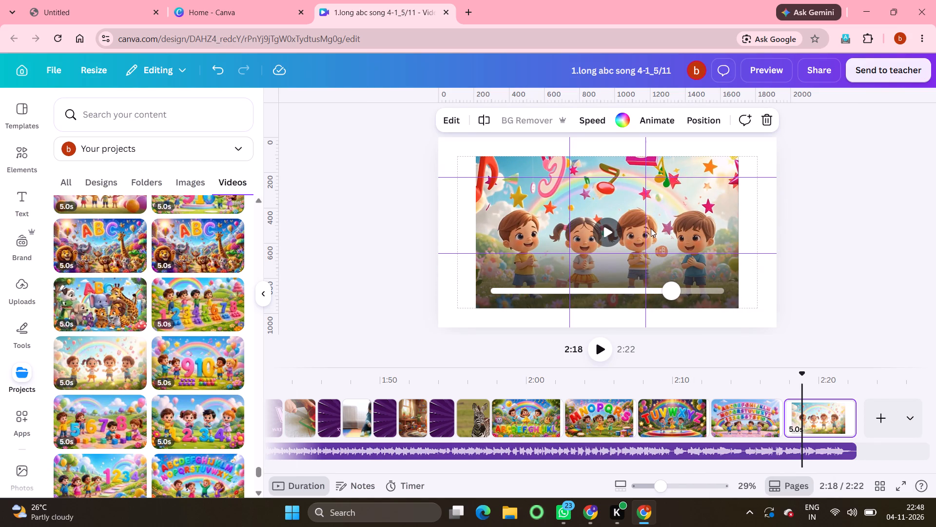
right_click(651, 228)
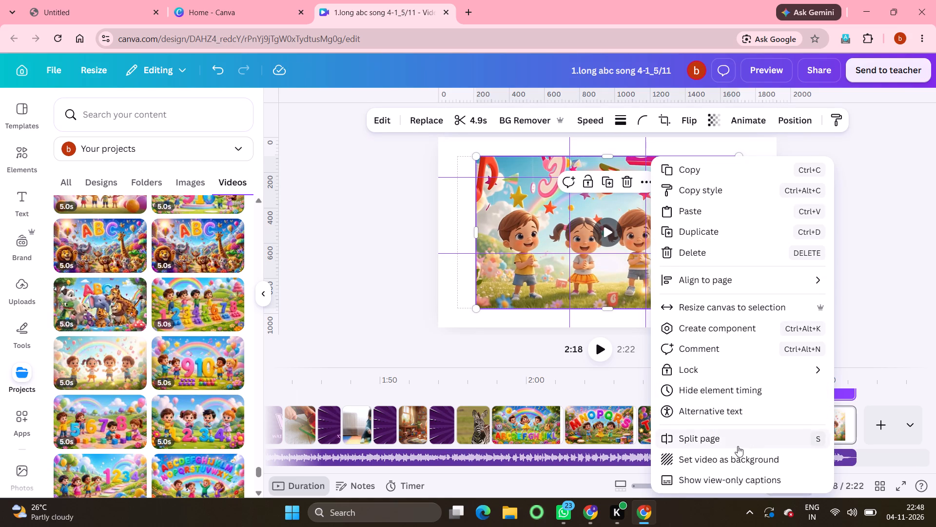
left_click(713, 453)
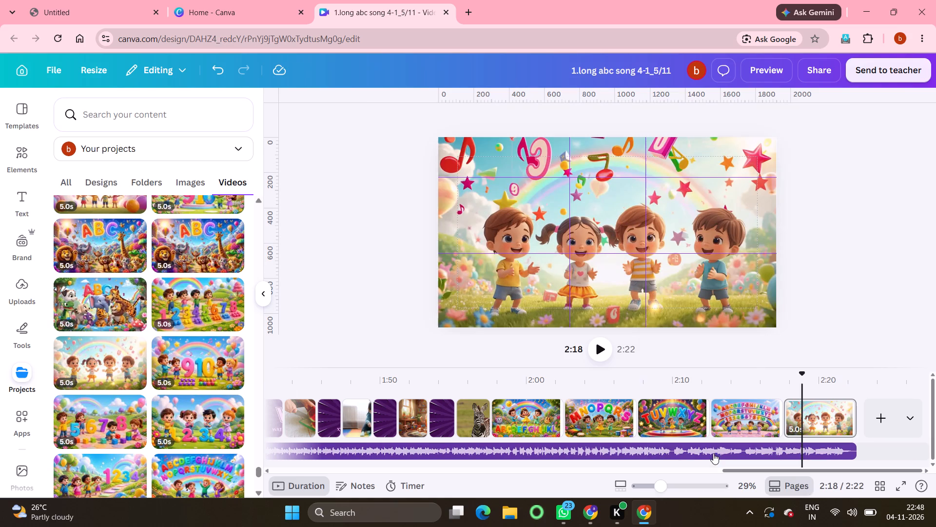
Add a page after the clapping children and set the uploaded Melo Tunes Rhymes "Thanks for watching" subscribe video as its background.
left_click(477, 406)
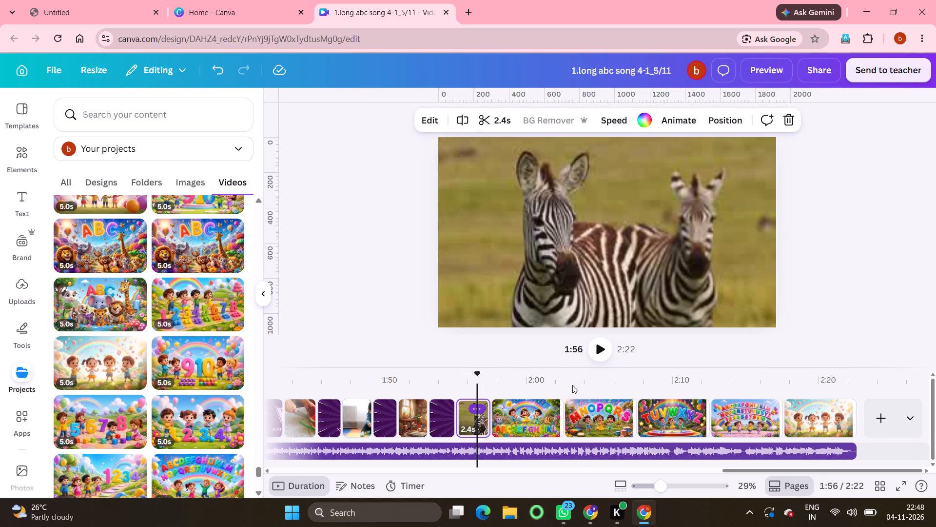
left_click(601, 358)
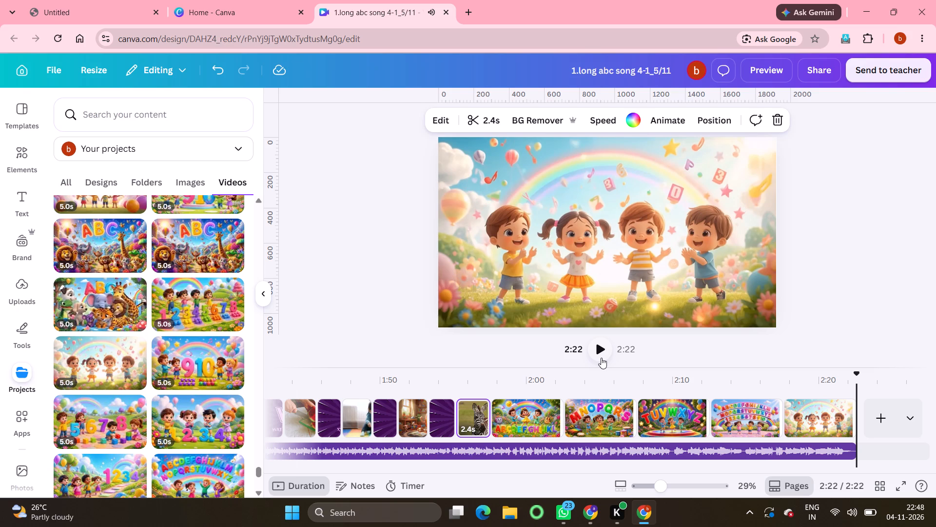
left_click(879, 415)
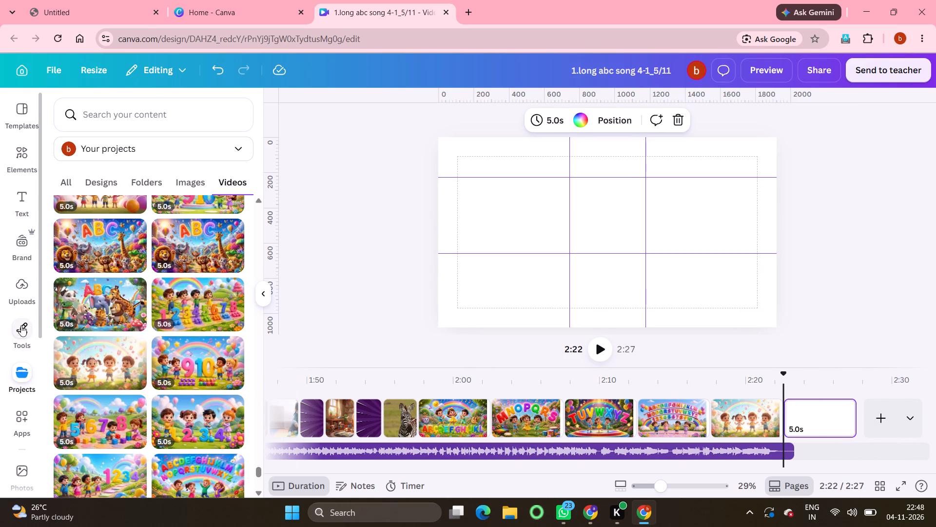
left_click(27, 284)
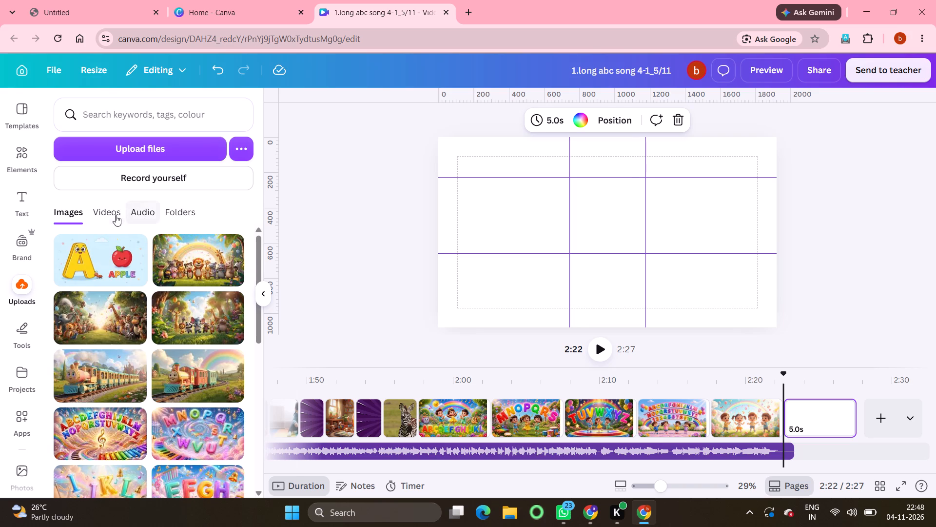
left_click(108, 214)
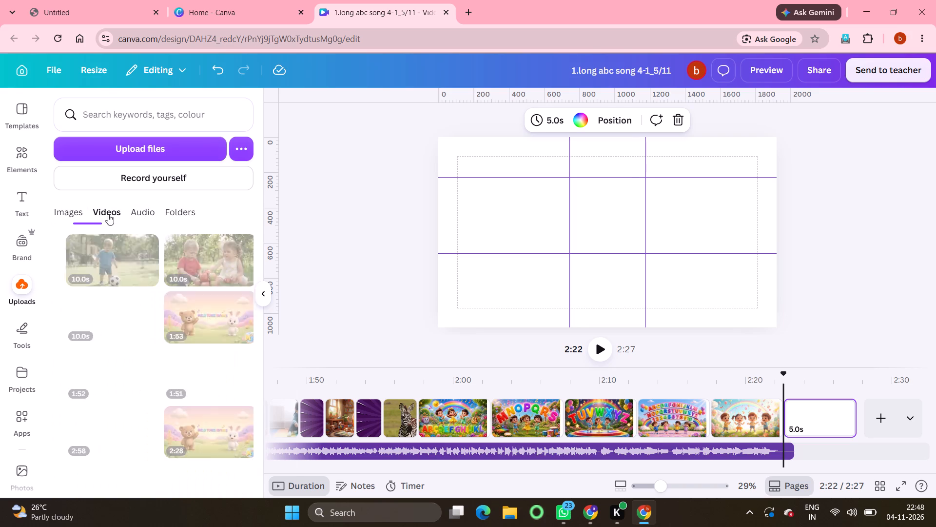
scroll(173, 412, "down", 3)
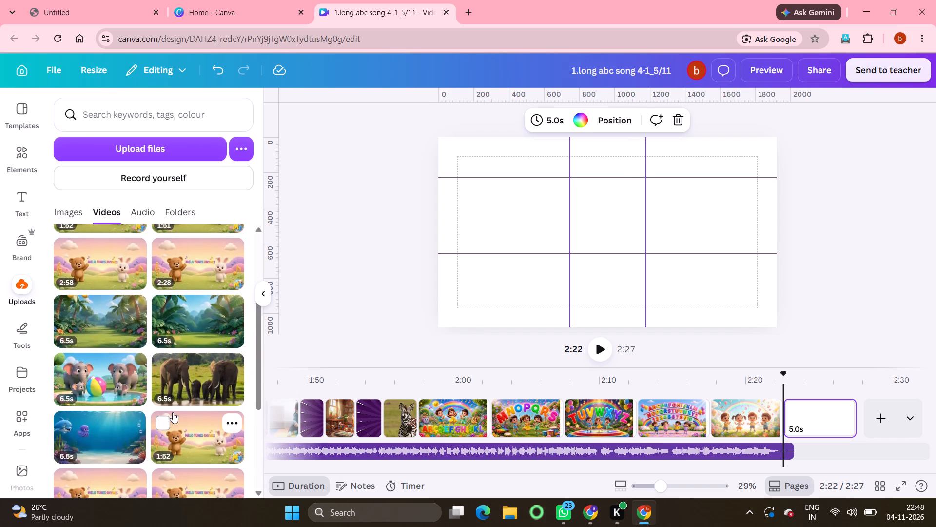
scroll(173, 412, "down", 4)
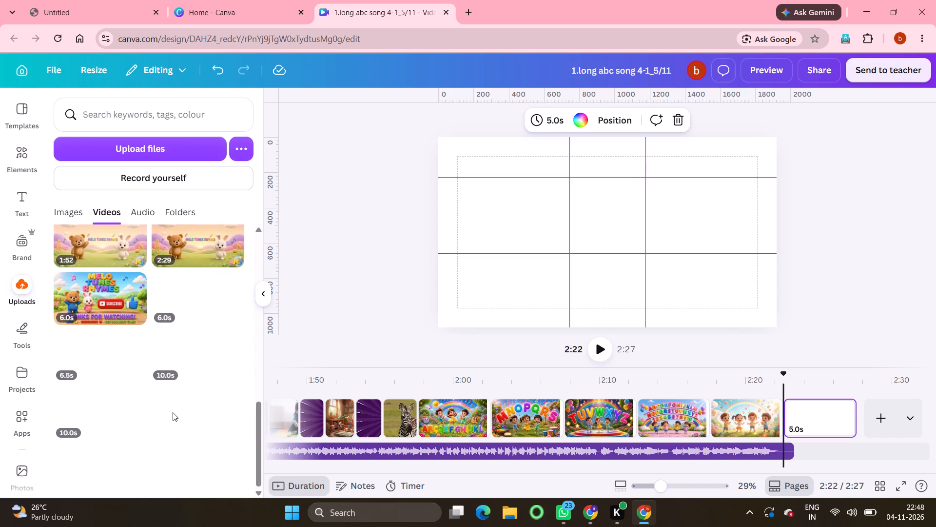
scroll(173, 412, "down", 1)
left_click(85, 301)
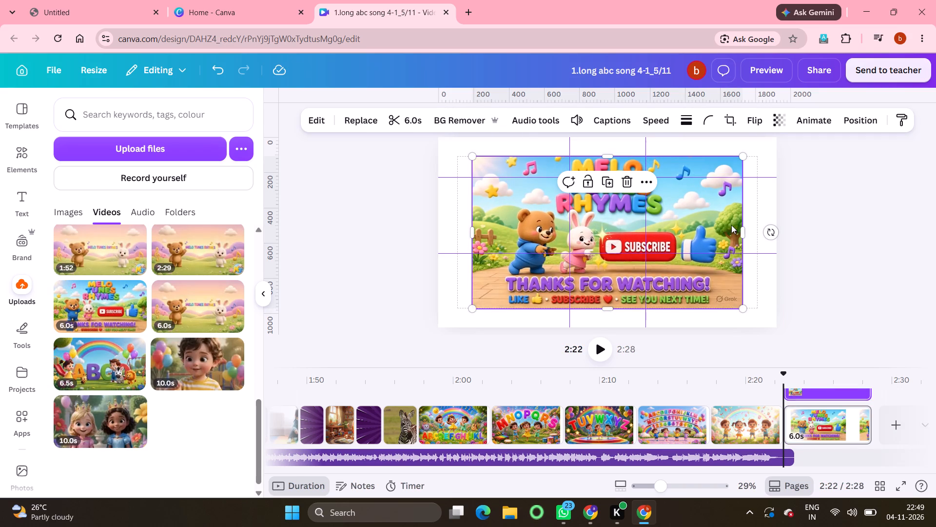
right_click(694, 222)
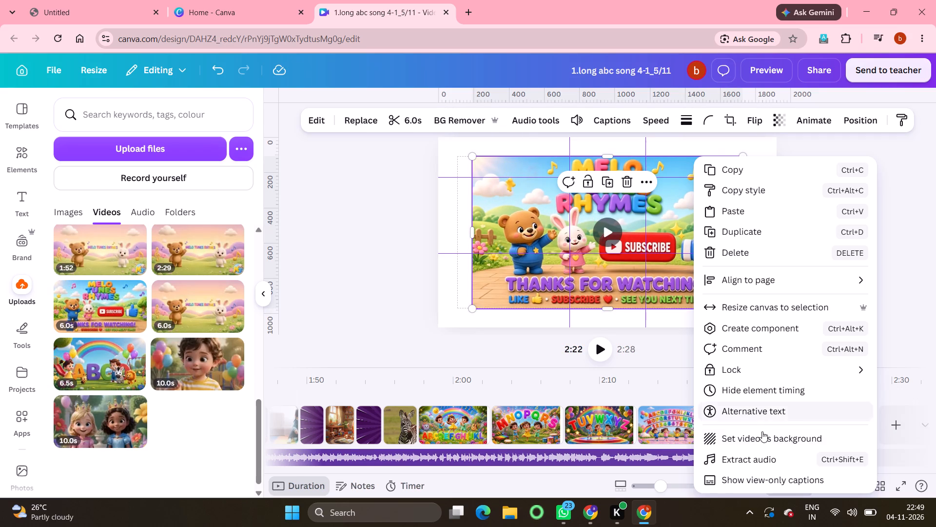
left_click(763, 442)
Replace the background of the purple opening page with the 6.0s Melo Tunes Rhymes bear and rabbit intro video.
scroll(414, 406, "right", 19)
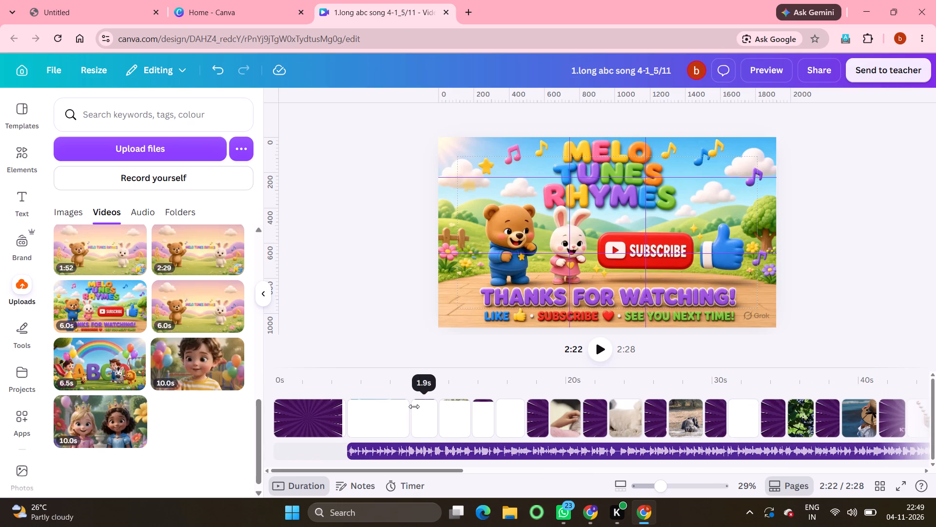
left_click(317, 423)
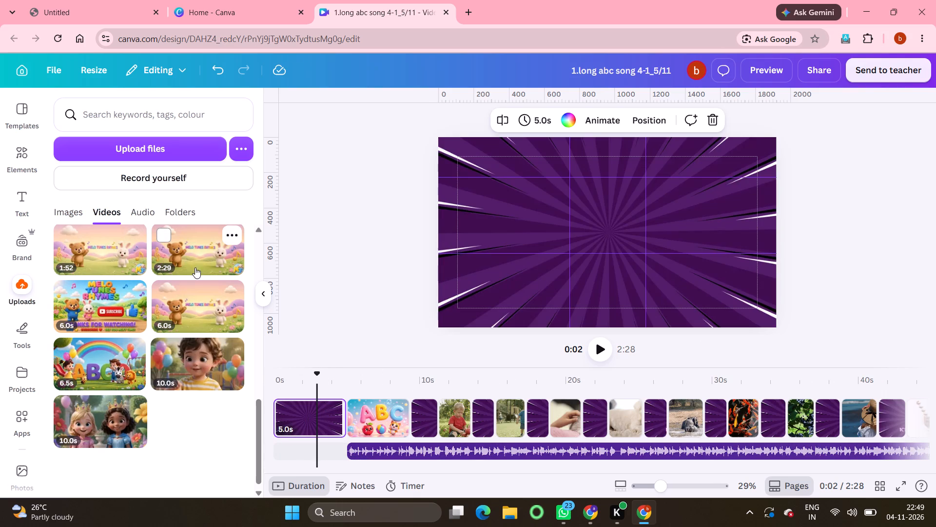
left_click(210, 316)
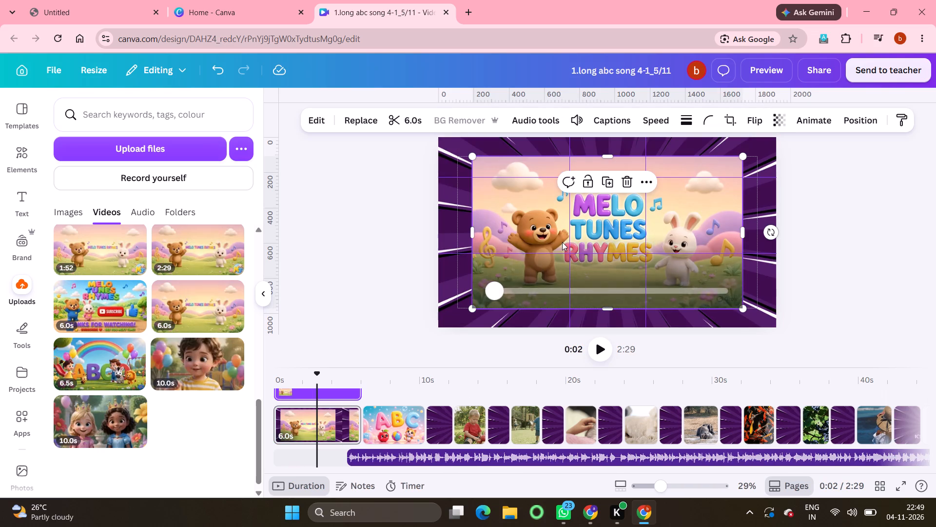
right_click(676, 210)
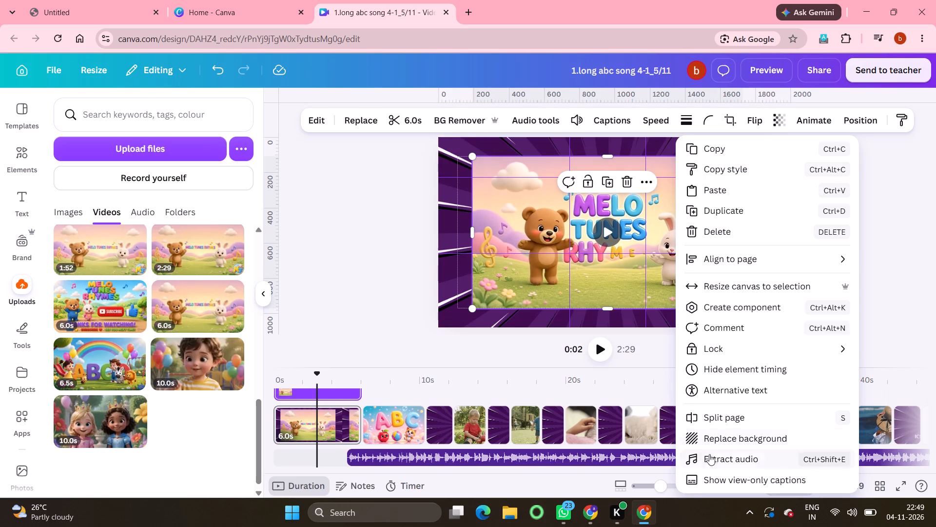
left_click(724, 440)
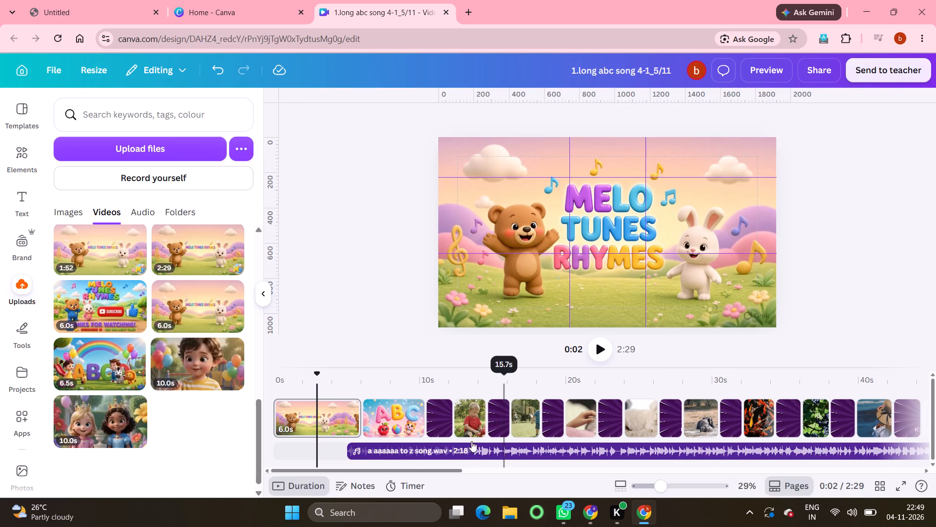
Trim the bear and rabbit intro page to 5.0s so it ends where the song starts.
left_click_drag(355, 419, 343, 418)
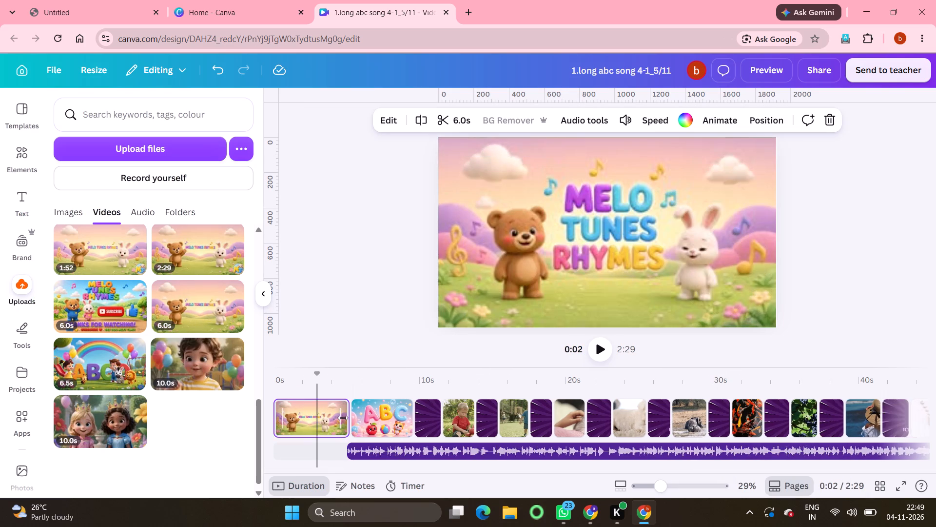
left_click_drag(343, 418, 342, 419)
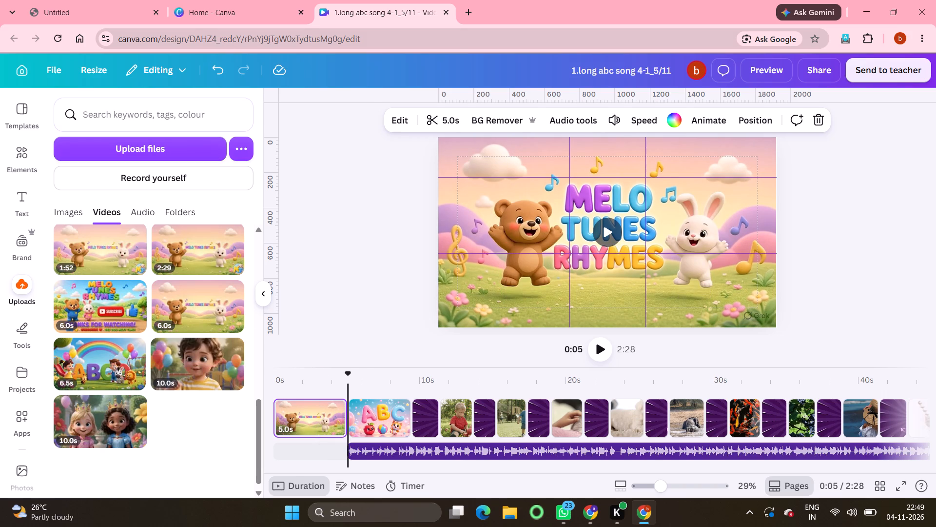
Close the Untitled tab, copy the round MT logo from the "Copy of animal song 4-1" design, and return to the ABC song.
left_click(152, 14)
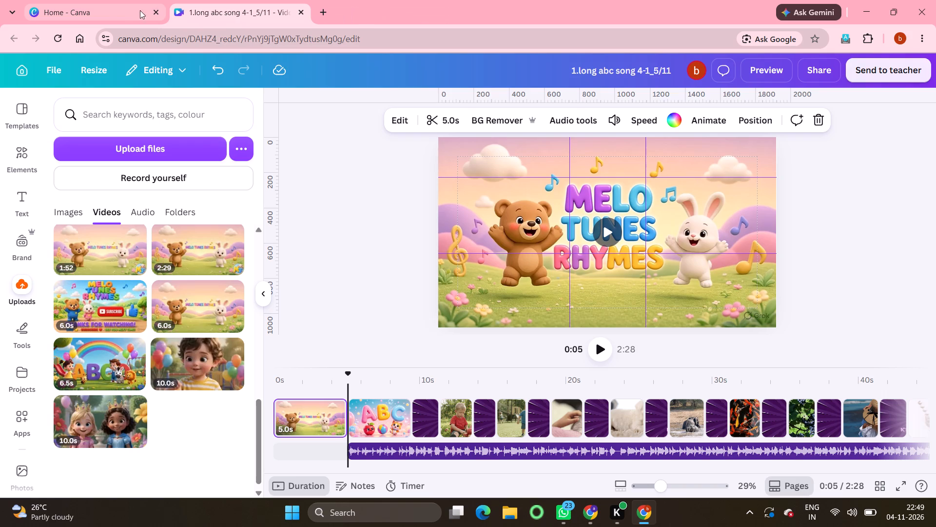
left_click(118, 11)
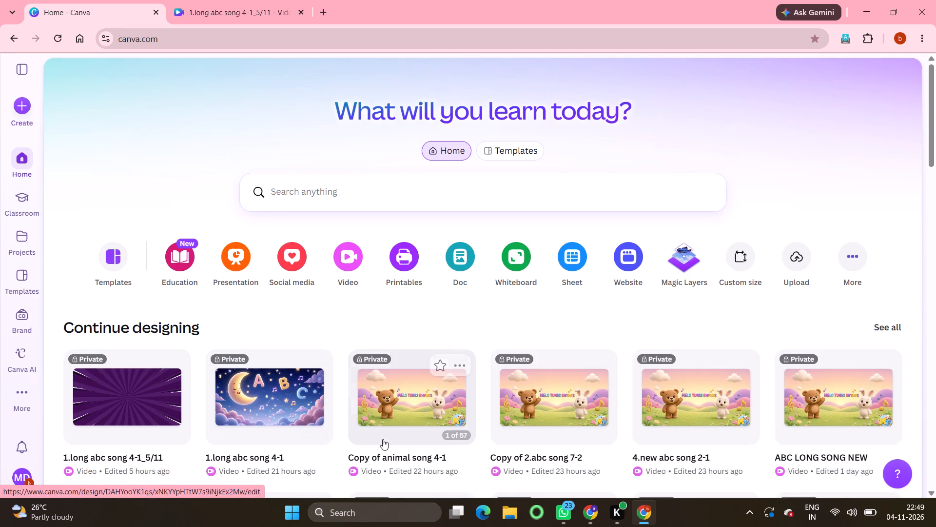
left_click(409, 408)
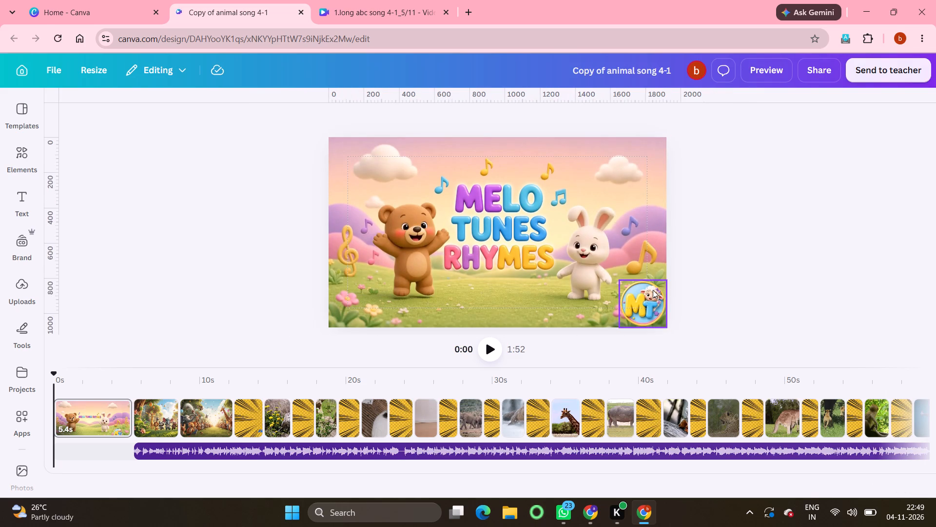
left_click(653, 290)
key("ctrl+c")
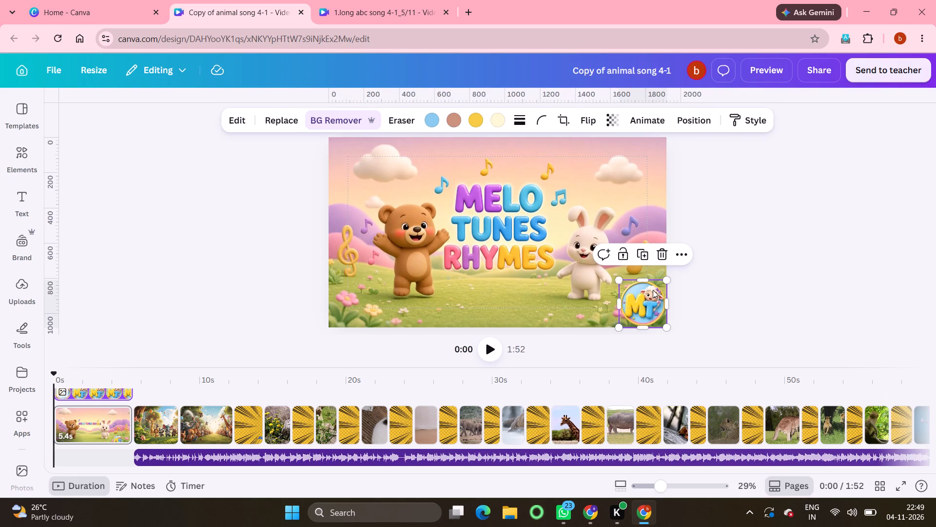
left_click(299, 13)
left_click(254, 12)
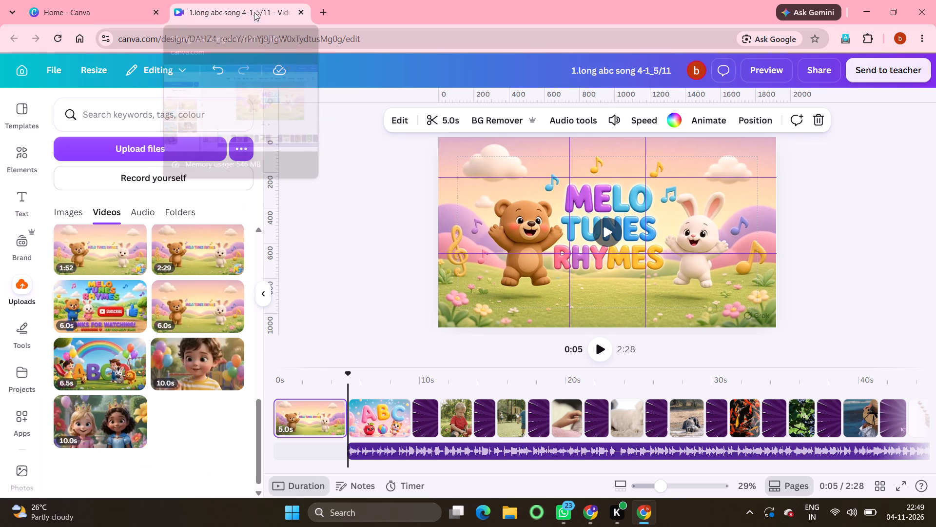
Paste the MT logo onto the intro page and shrink it slightly to fit the page's bottom-right corner.
left_click(326, 414)
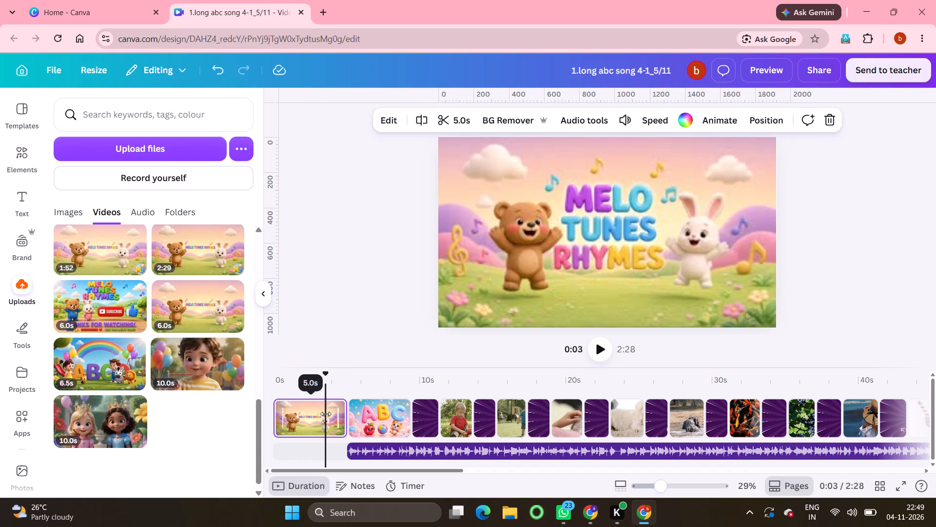
key("ctrl+v")
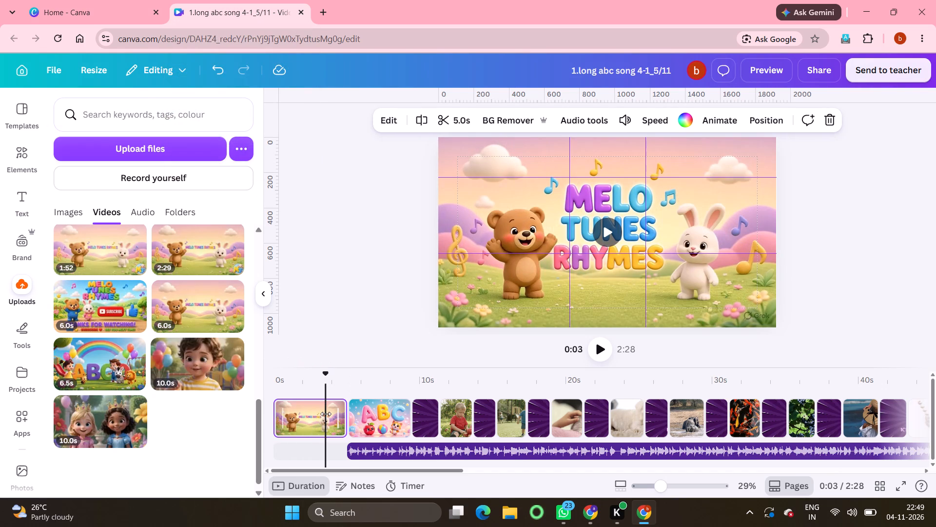
key("ctrl+v")
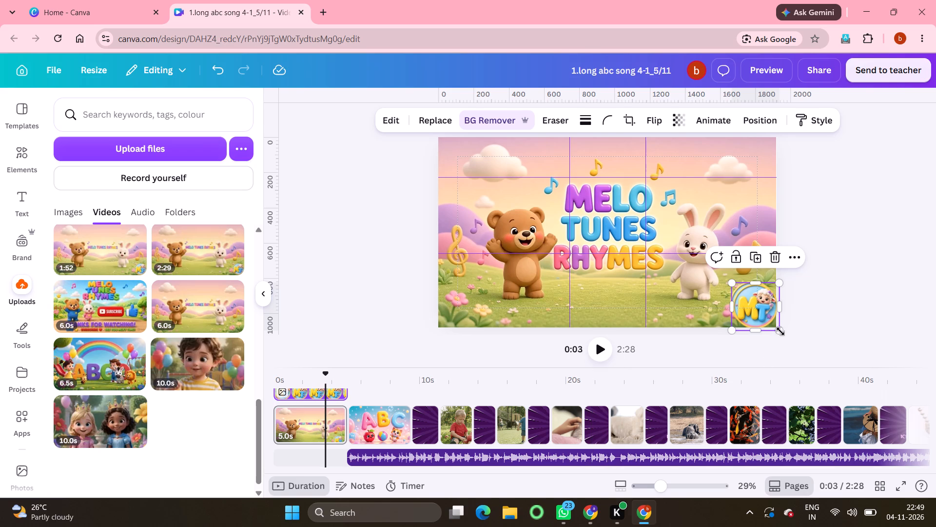
left_click_drag(780, 331, 776, 330)
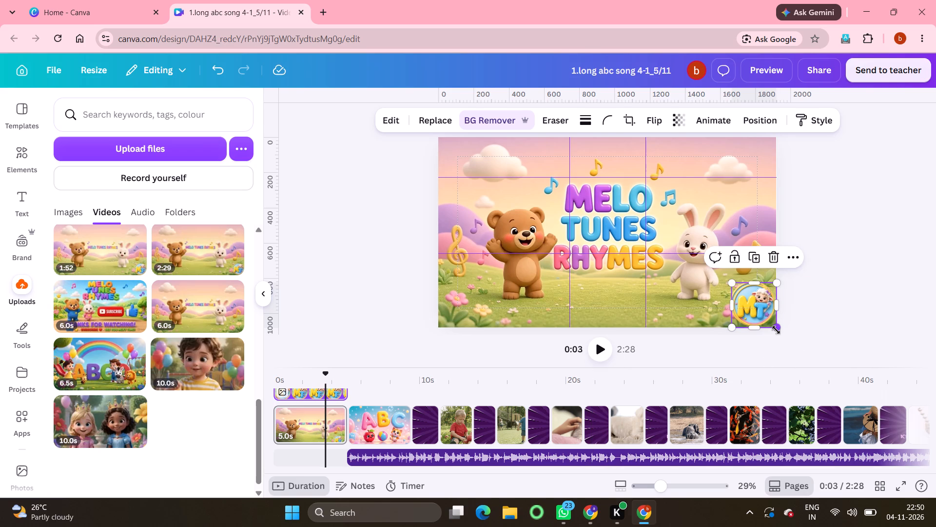
Paste the MT logo onto the ABC title page, the A and B letter pages, and the apple and ball clips.
left_click(403, 425)
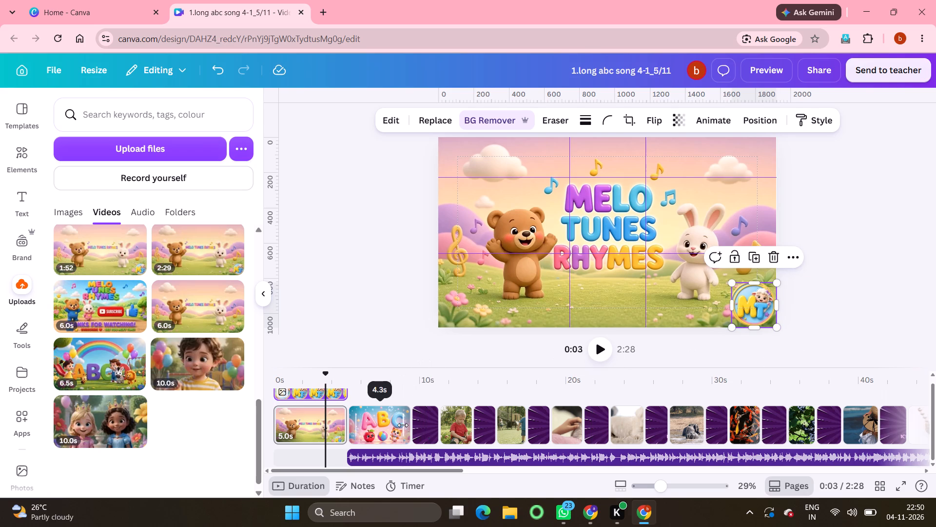
key("ctrl+v")
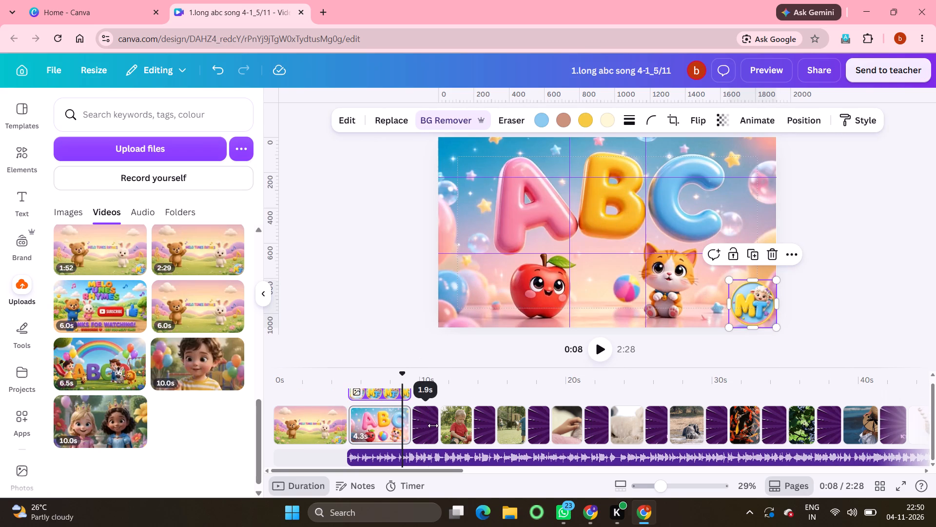
left_click(424, 424)
key("ctrl+v")
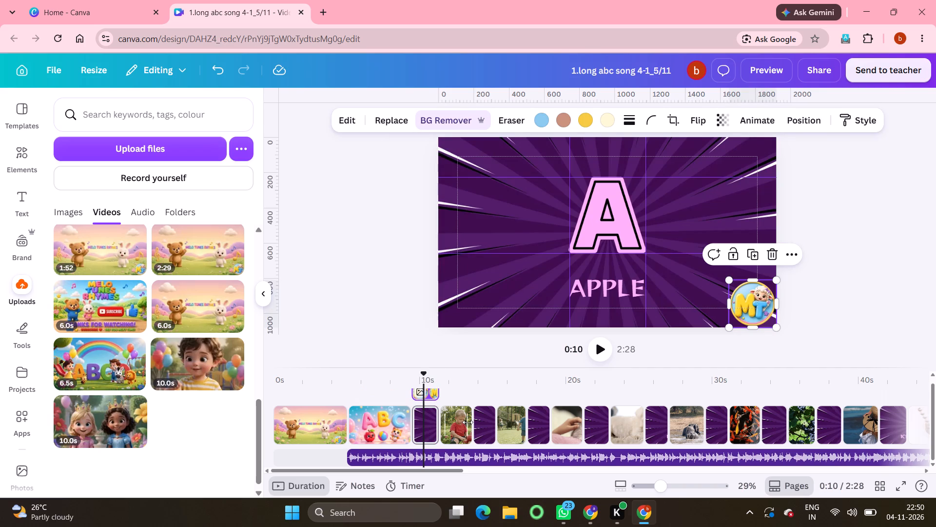
left_click(456, 421)
key("ctrl+v")
left_click(484, 421)
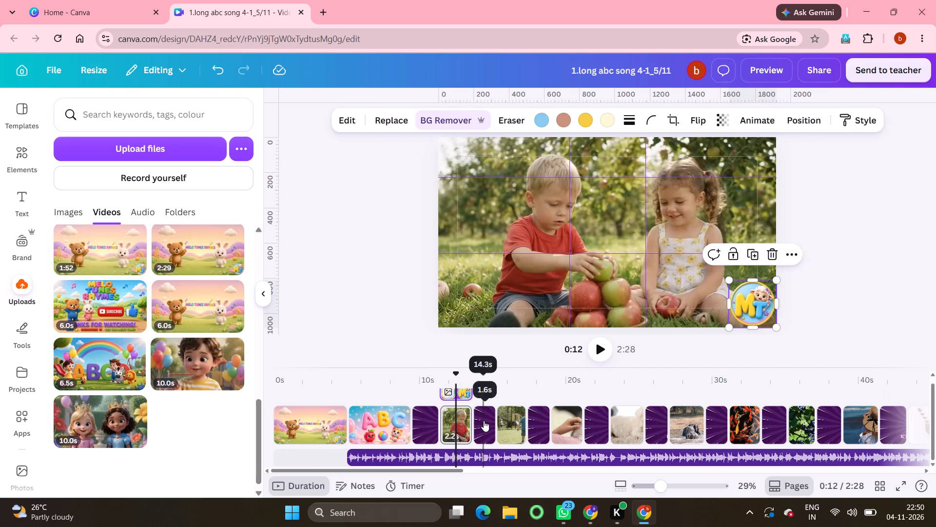
key("ctrl+v")
left_click(509, 424)
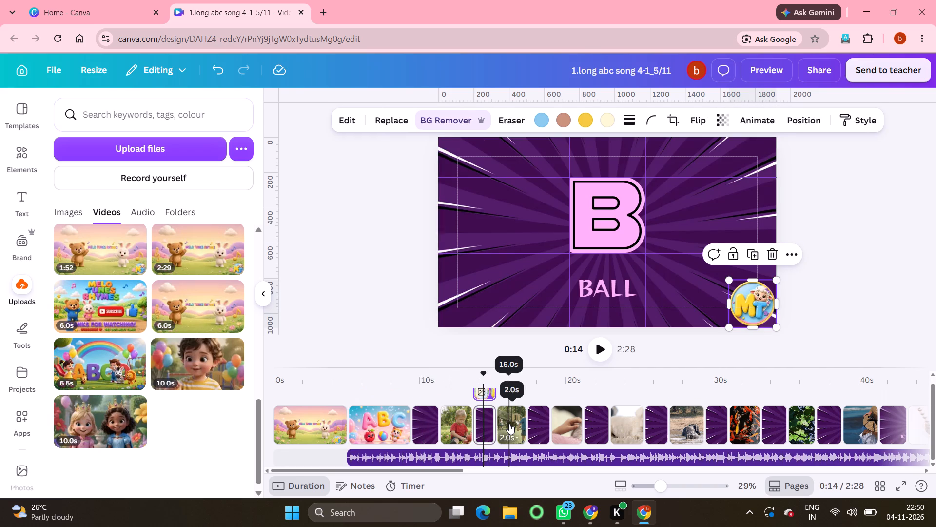
key("ctrl+v")
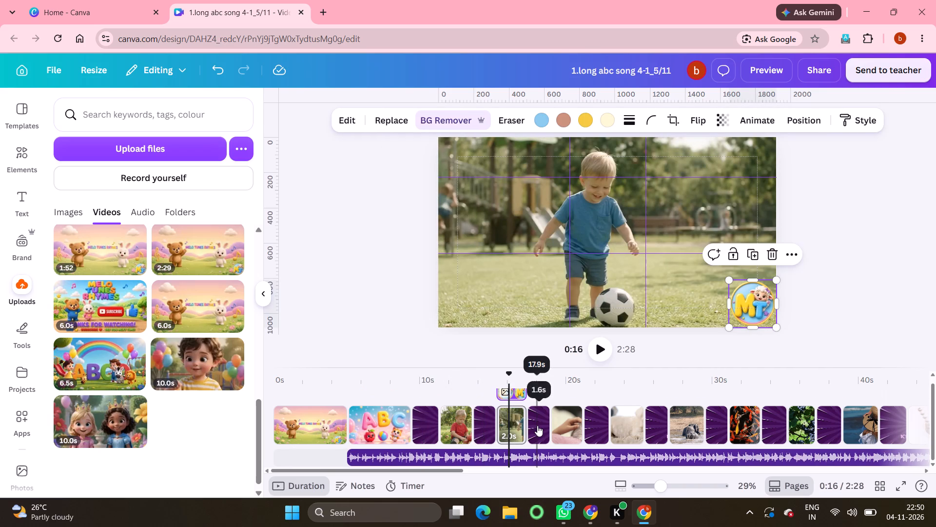
Paste the MT logo onto the C and D letter pages and the clip that follows each of them.
left_click(537, 426)
key("ctrl+v")
left_click(567, 425)
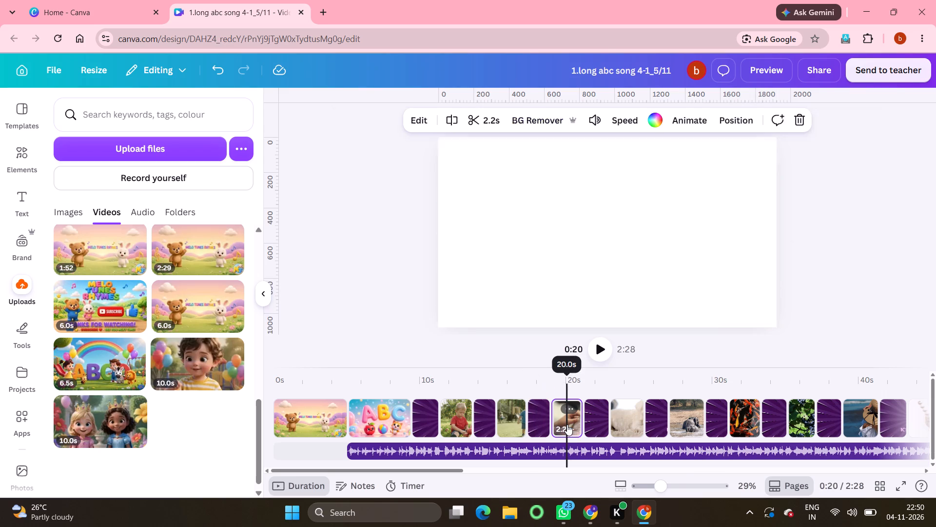
key("ctrl+v")
left_click(567, 425)
left_click(595, 428)
key("ctrl+v")
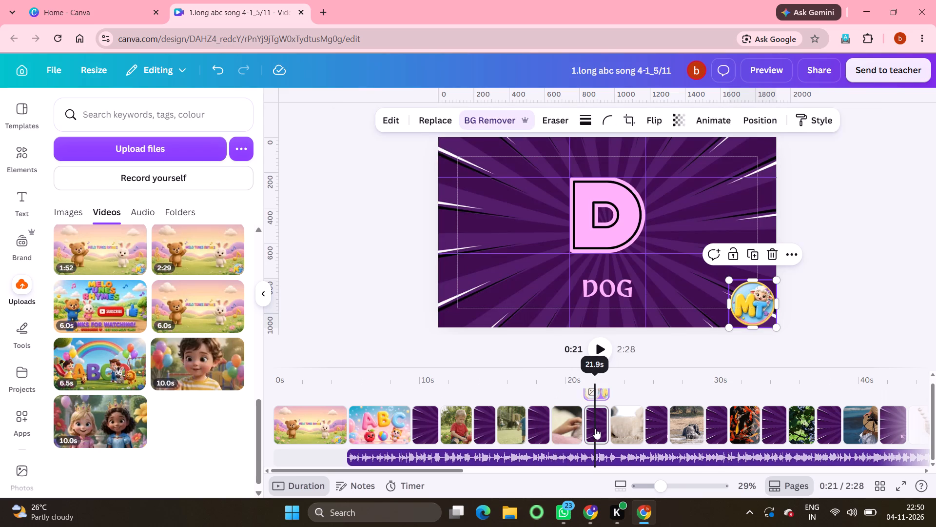
left_click(625, 431)
key("ctrl+v")
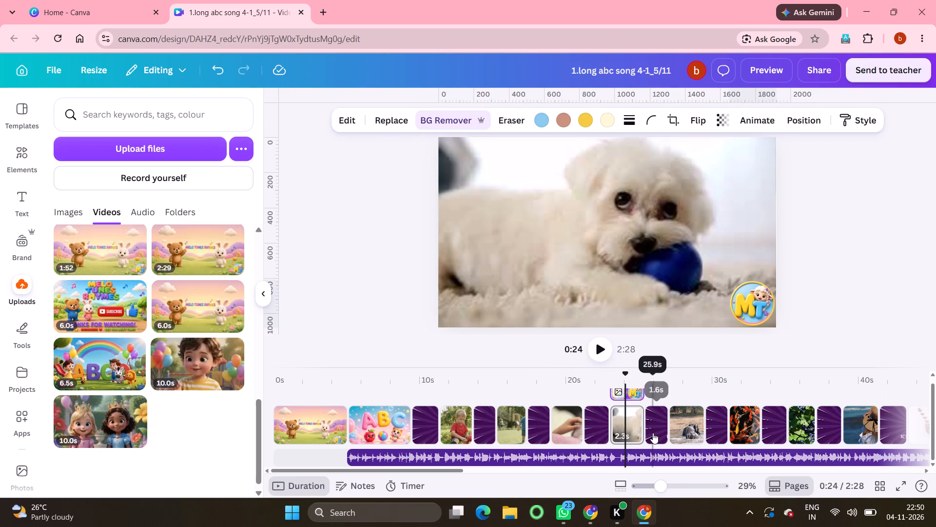
Paste the MT logo onto the E and F letter pages and the elephant and fish clips that follow them.
left_click(653, 433)
key("ctrl+v")
left_click(691, 436)
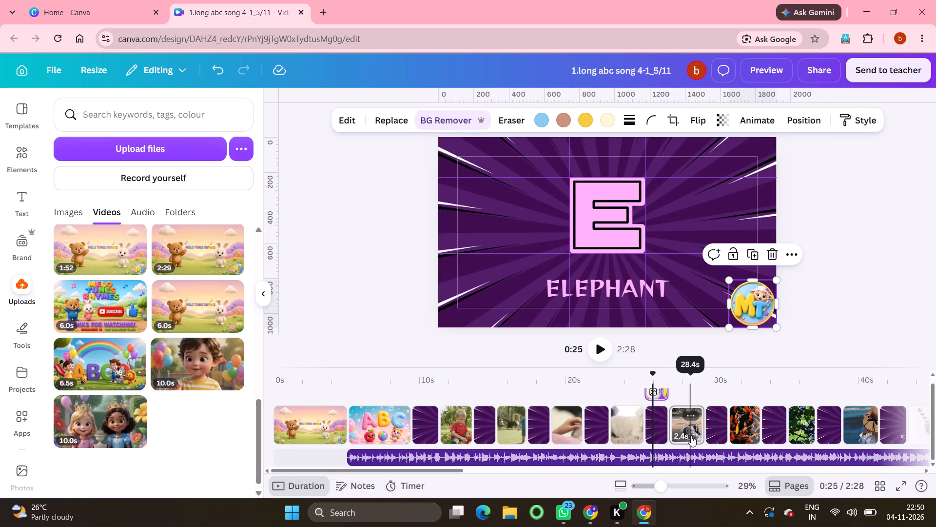
key("ctrl+v")
double_click(691, 436, "ctrl")
left_click(709, 430)
key("ctrl+v")
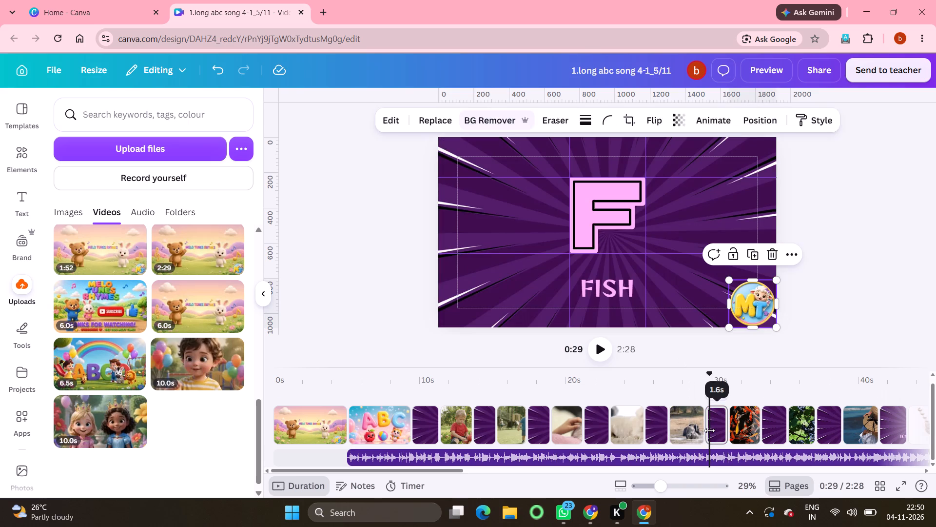
left_click(746, 433)
key("ctrl+v")
double_click(746, 433, "ctrl")
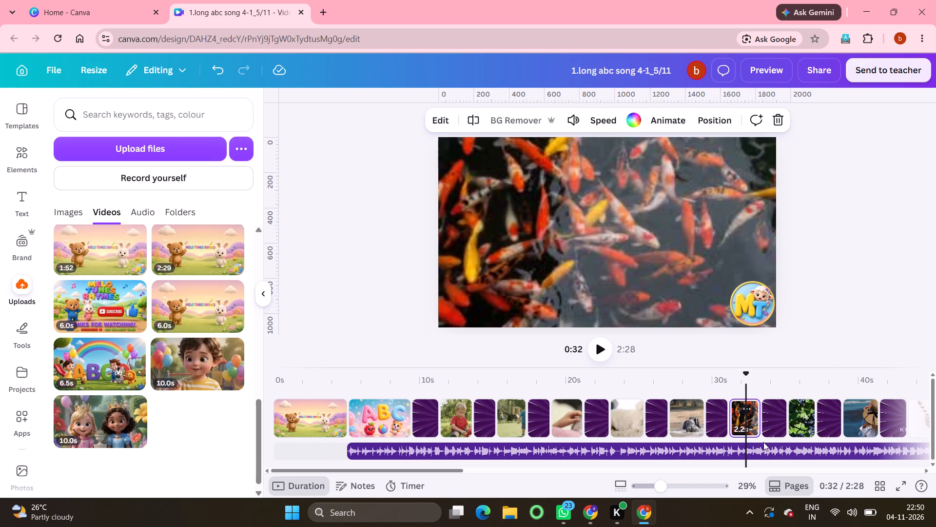
Paste the MT logo onto the G and H letter pages and the grapes and hat clips.
left_click(775, 433)
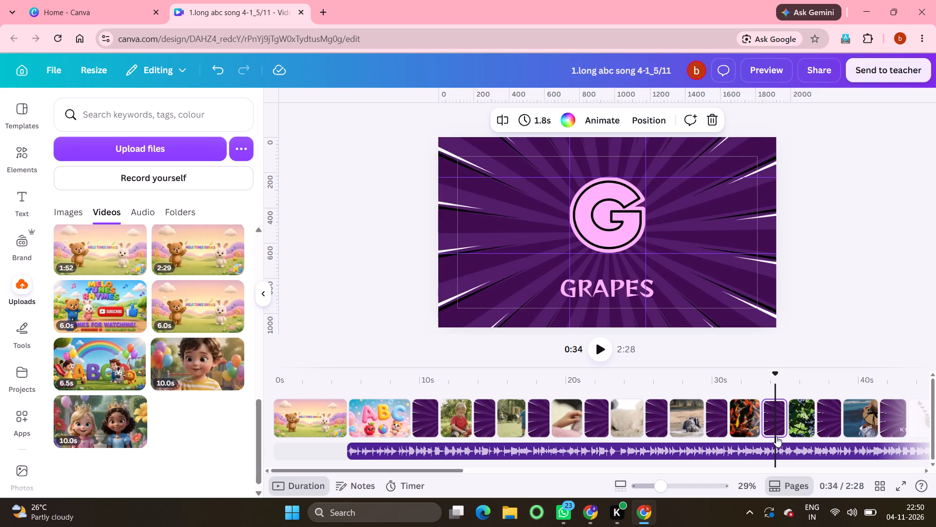
double_click(776, 436)
key("ctrl+v")
left_click(804, 429)
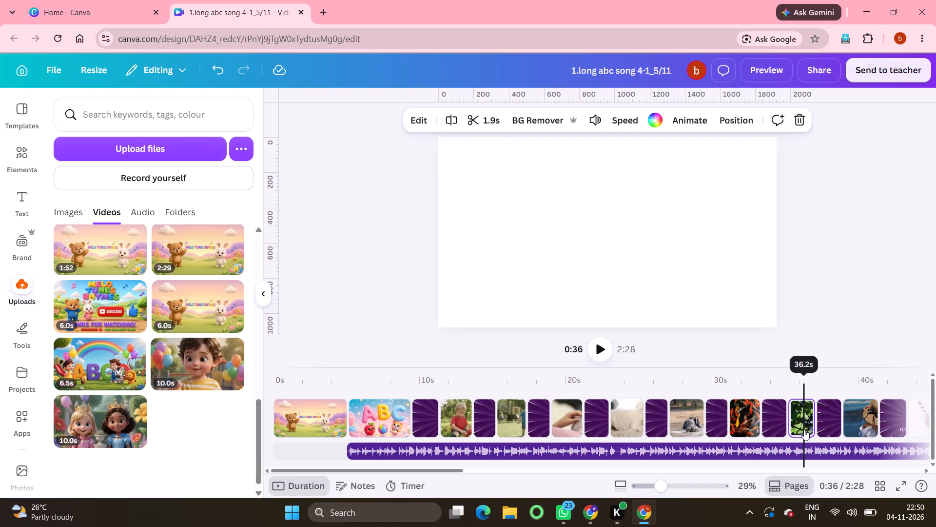
key("ctrl+v")
left_click(827, 427)
key("ctrl+v")
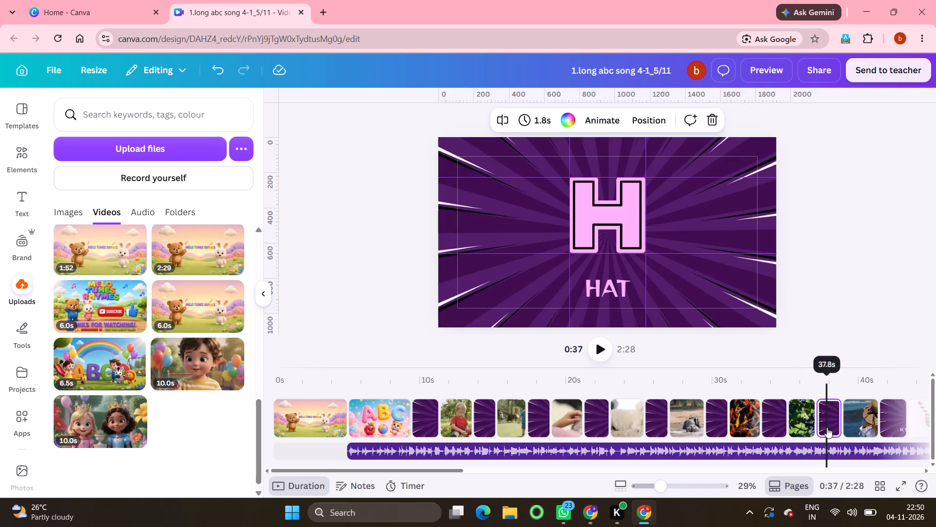
left_click(861, 433)
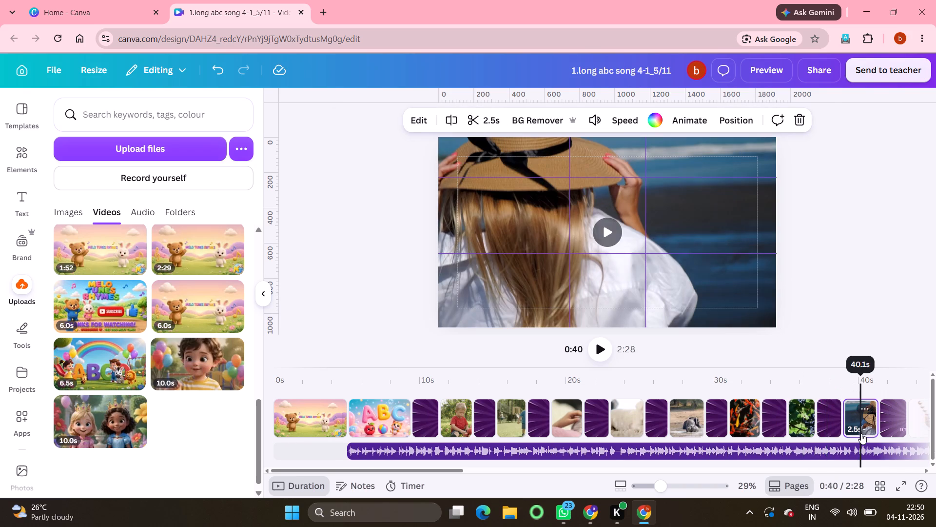
key("ctrl+v")
Paste the MT logo onto the I and J letter pages and the ice-cream and juice clips.
scroll(861, 433, "left", 6)
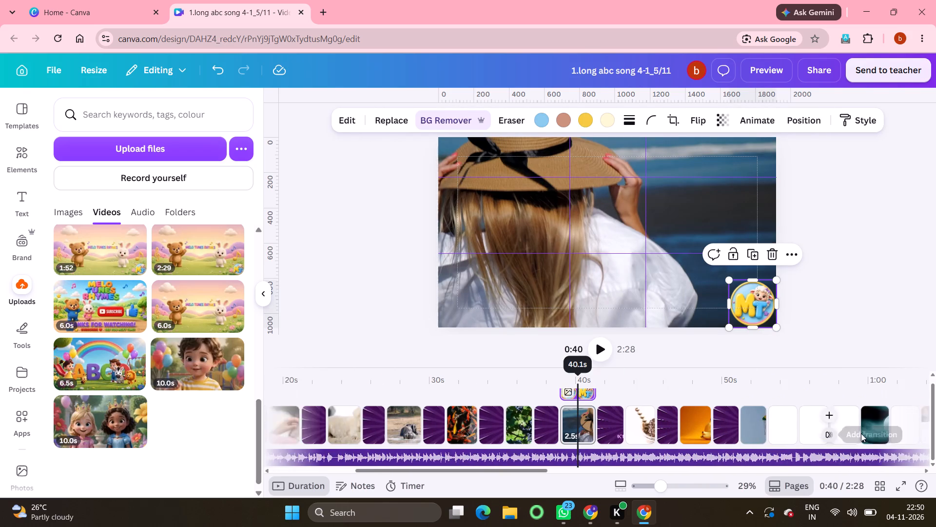
scroll(861, 433, "left", 1)
left_click(505, 431)
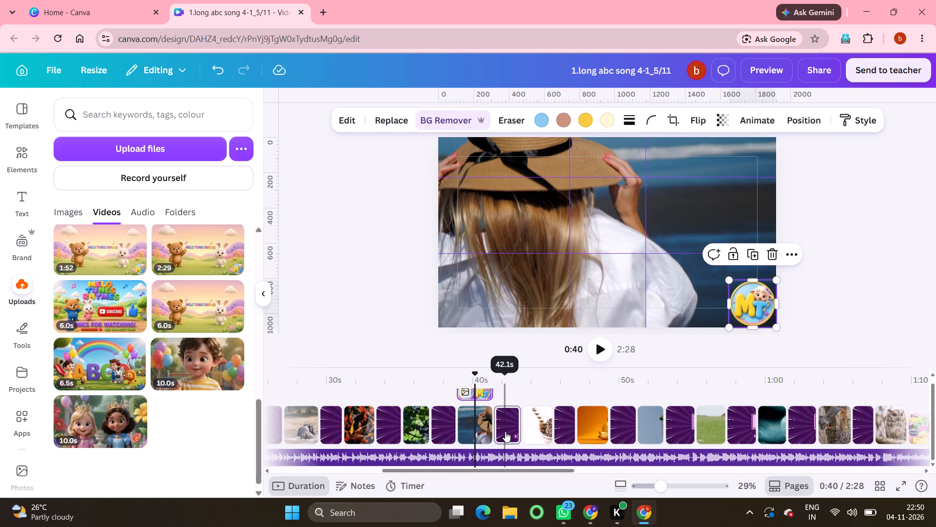
key("ctrl+v")
left_click(532, 432)
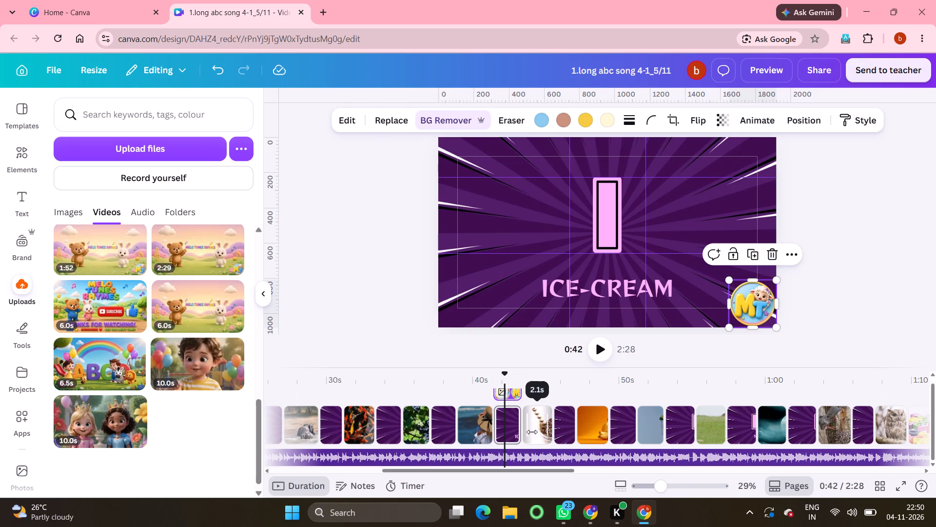
key("ctrl+v")
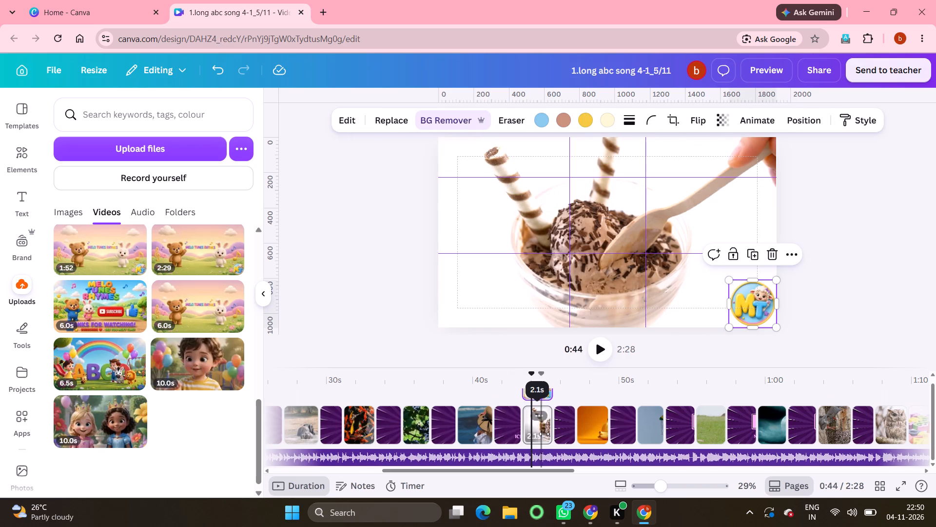
left_click(566, 433)
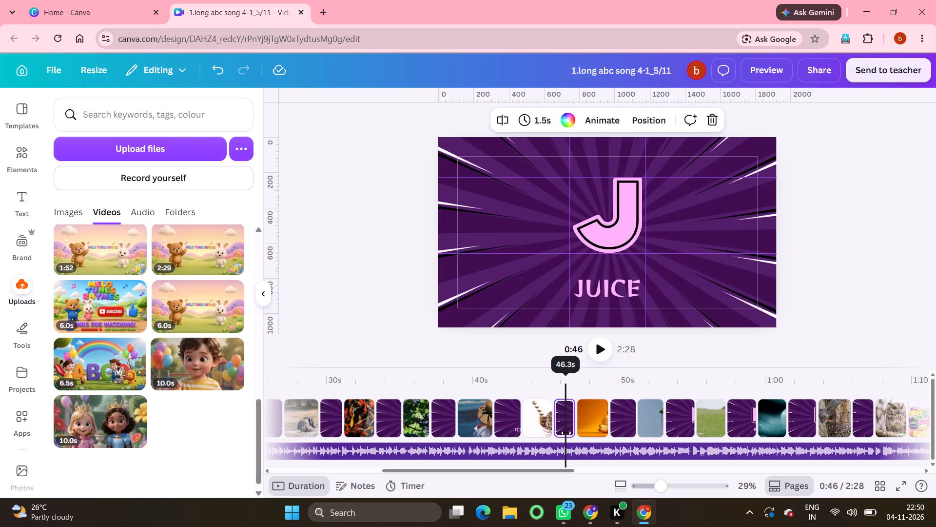
key("ctrl+v")
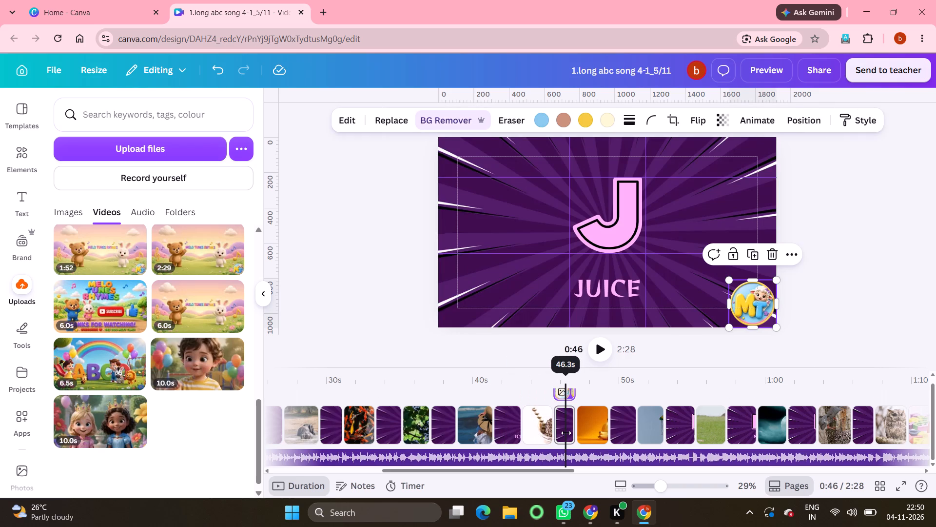
left_click(601, 434)
key("ctrl+v")
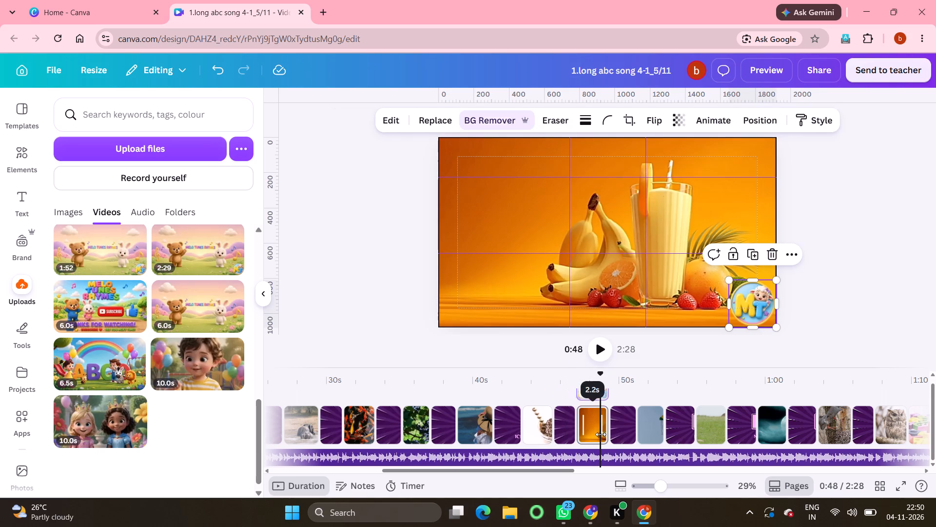
Paste the MT logo onto the K and L letter pages and the kite and lion clips.
left_click(621, 436)
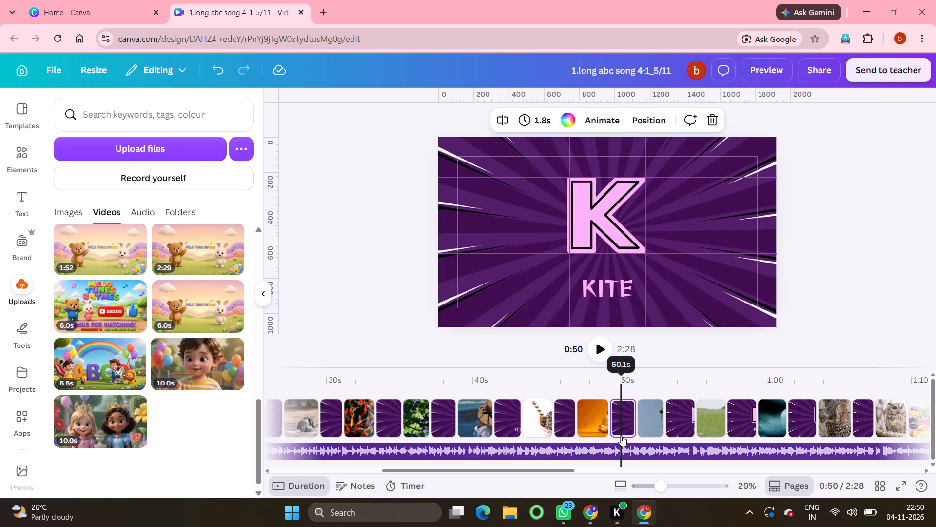
key("ctrl+v")
left_click(648, 426)
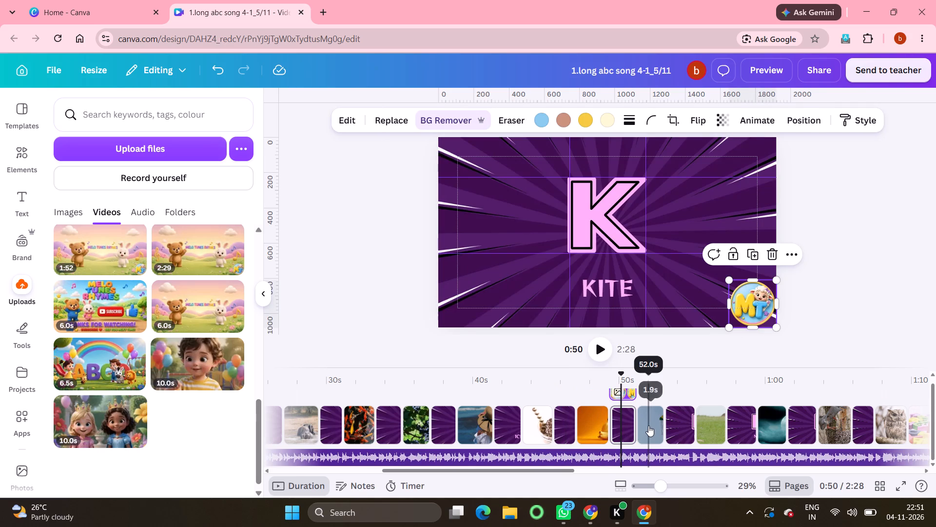
key("ctrl+v")
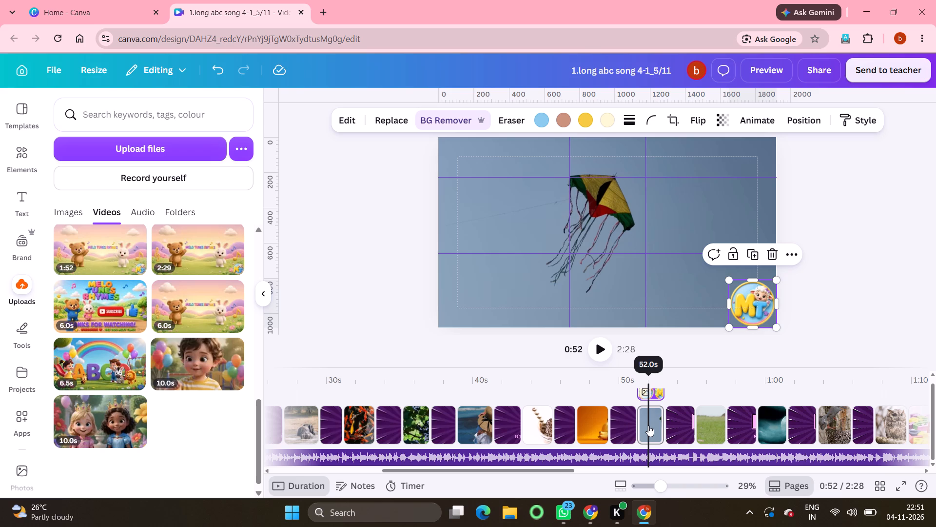
left_click(678, 427)
key("ctrl+v")
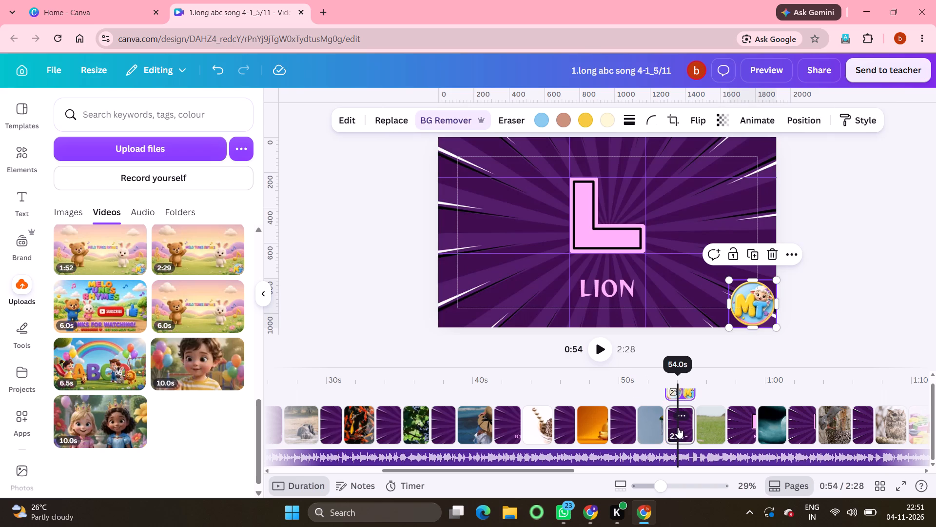
left_click(715, 422)
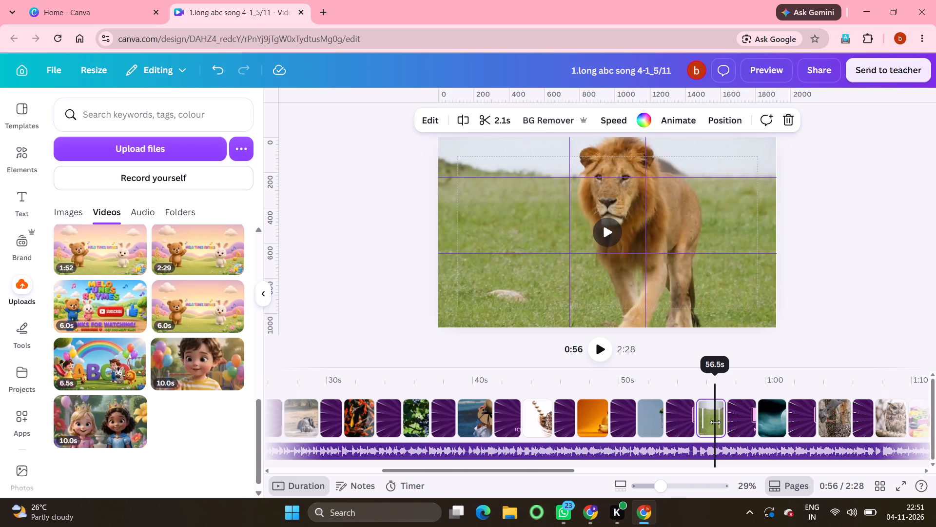
key("ctrl+v")
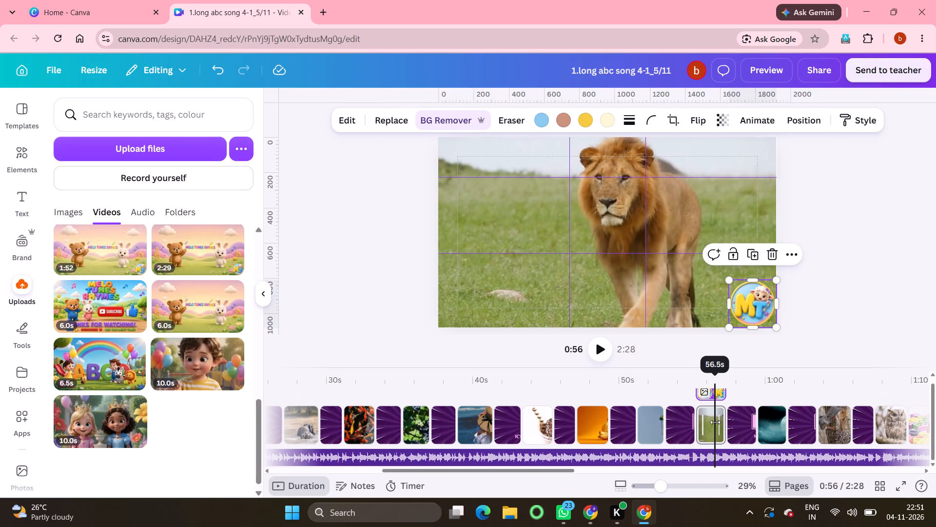
left_click(715, 422)
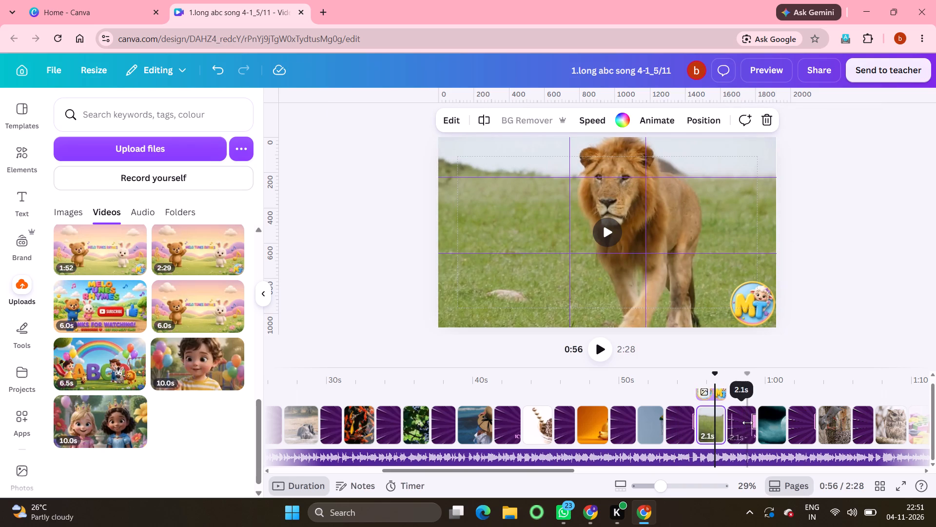
Paste the MT logo onto the M and N letter pages and the moon and nest clips.
left_click(744, 424)
key("ctrl+v")
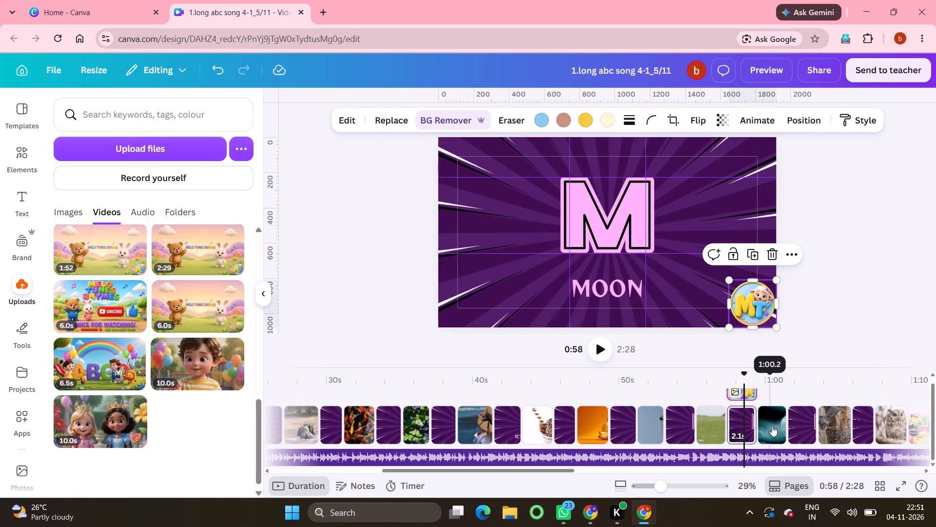
left_click(773, 427)
key("ctrl+v")
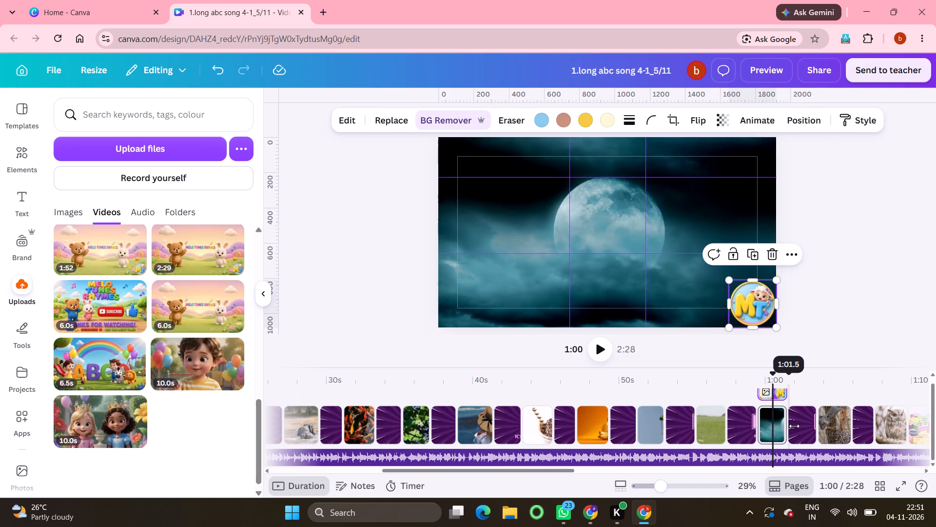
left_click(801, 427)
key("ctrl+v")
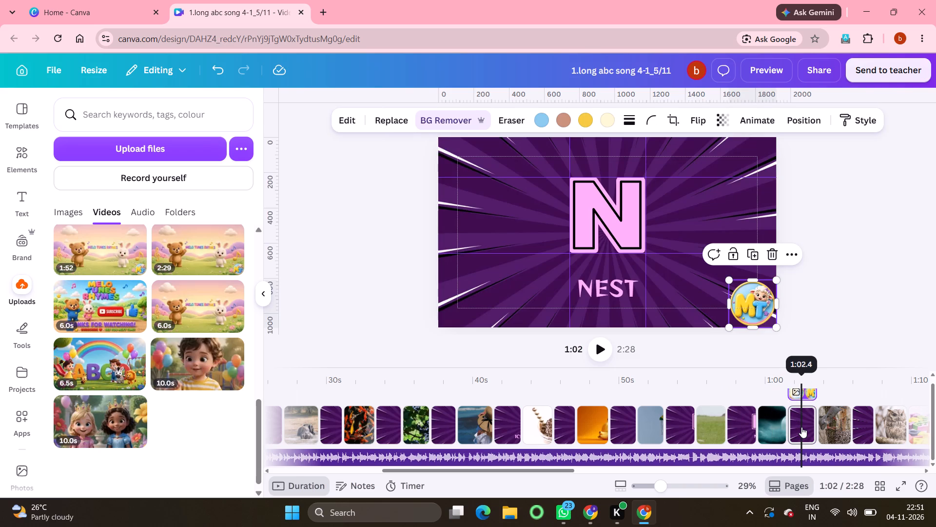
left_click(835, 427)
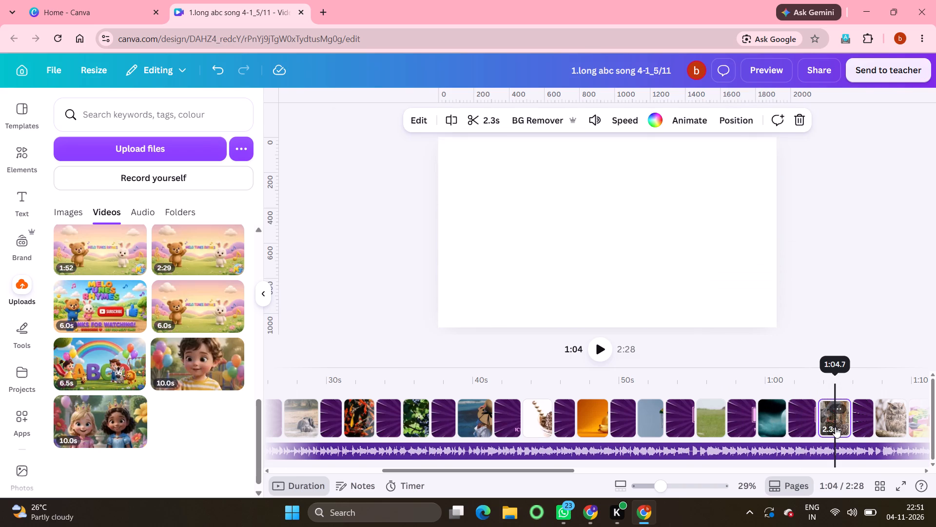
key("ctrl+v")
Paste the MT logo onto the O letter page, the owl clip and the colourful alphabet letters page after it.
scroll(835, 427, "left", 7)
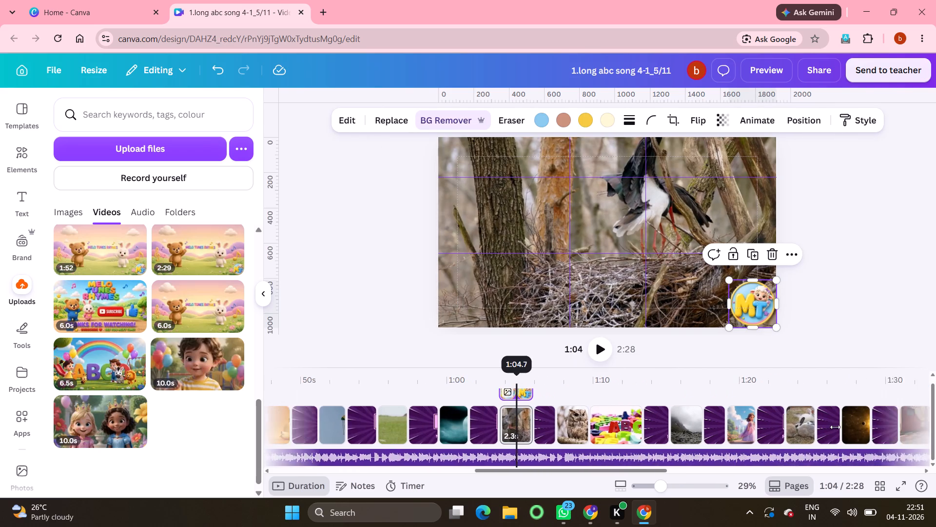
scroll(835, 427, "left", 1)
left_click(494, 430)
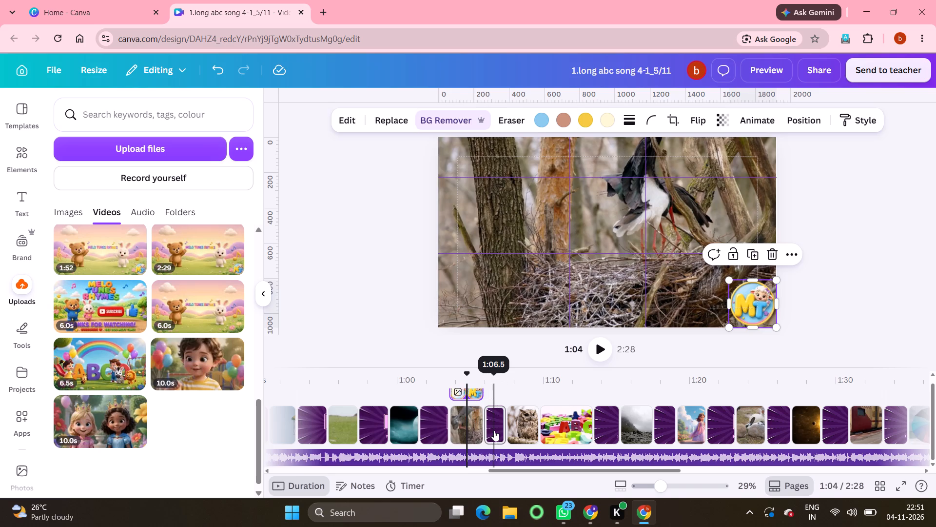
key("ctrl+v")
left_click(513, 427)
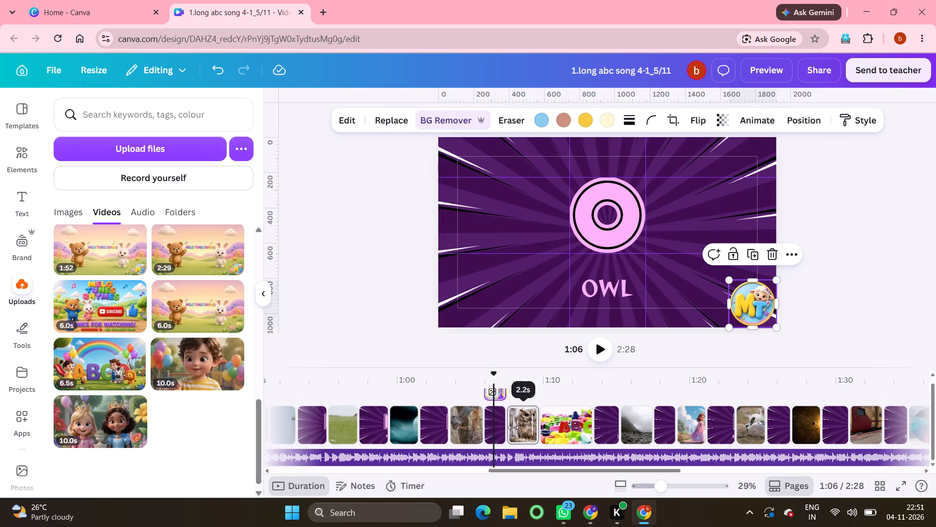
key("ctrl+v")
left_click(571, 421)
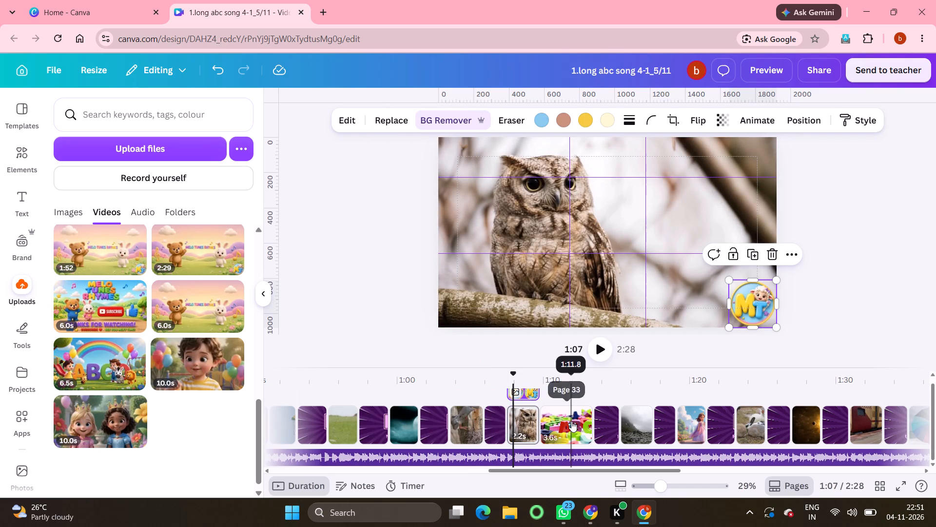
key("ctrl+v")
Paste the MT logo onto the P letter page, the penguin clip and the Q letter page.
left_click(603, 423)
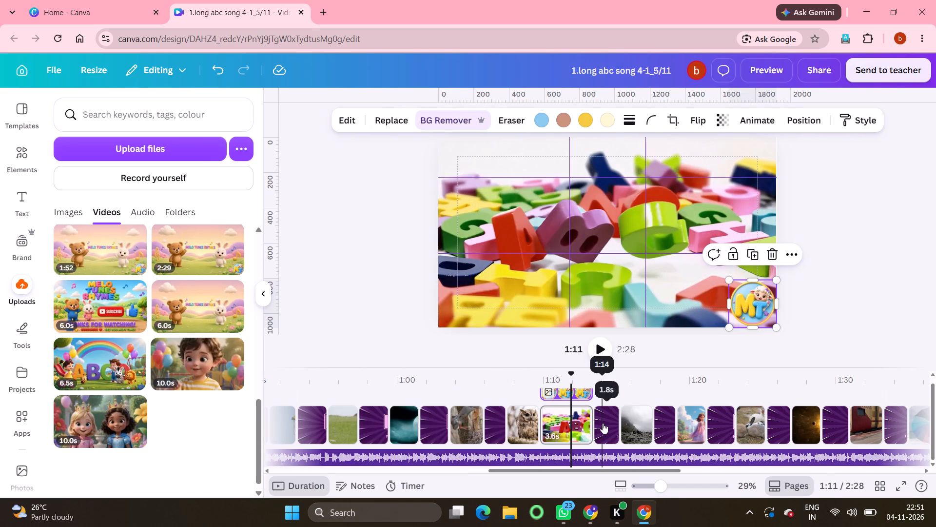
key("ctrl+v")
left_click(630, 424)
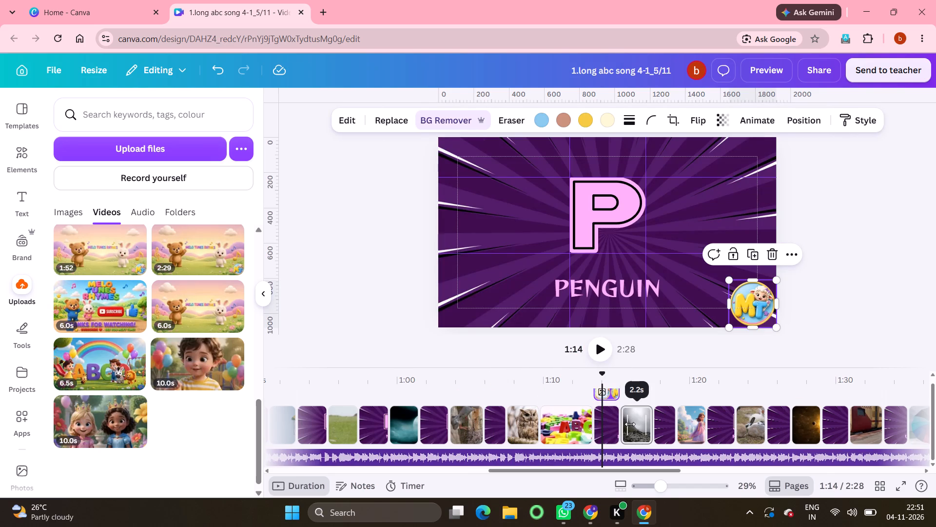
key("ctrl+v")
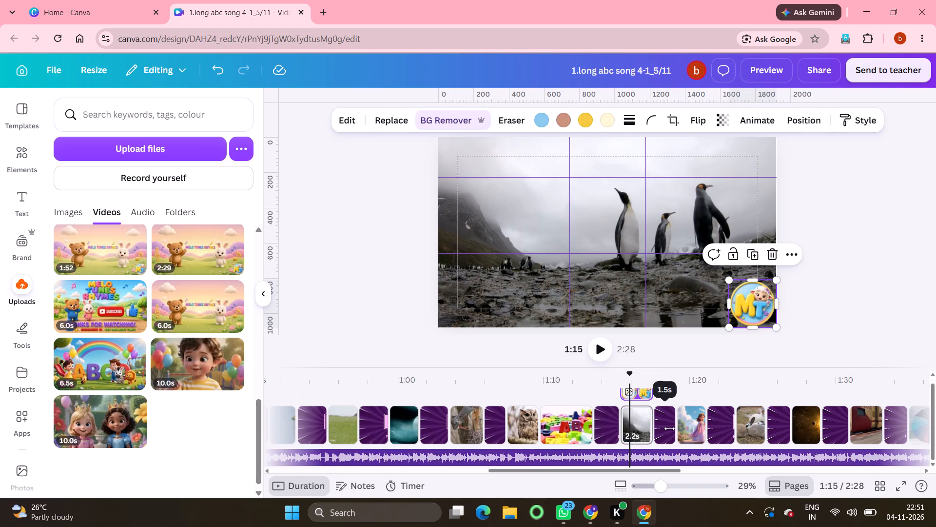
left_click(668, 428)
key("ctrl+v")
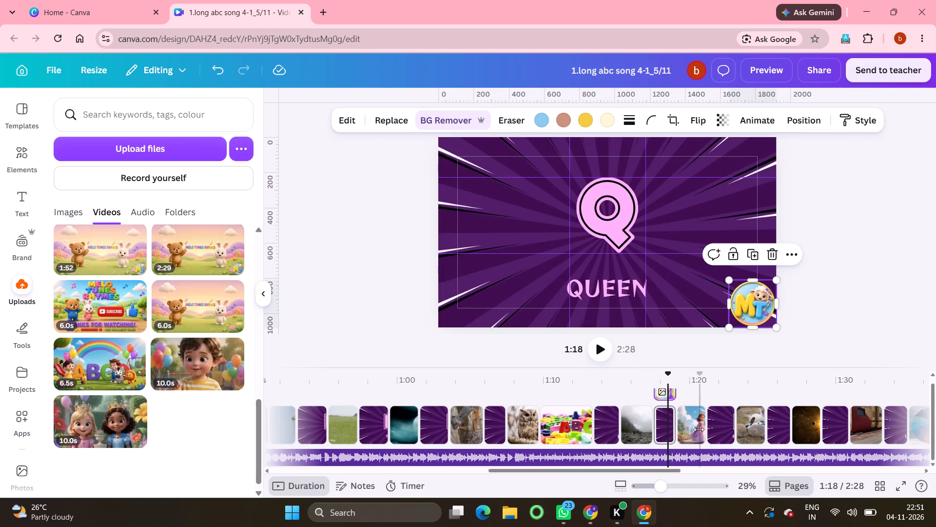
Paste the MT logo onto the queen clip, the R letter page and the rabbit clip.
left_click(699, 429)
key("ctrl+v")
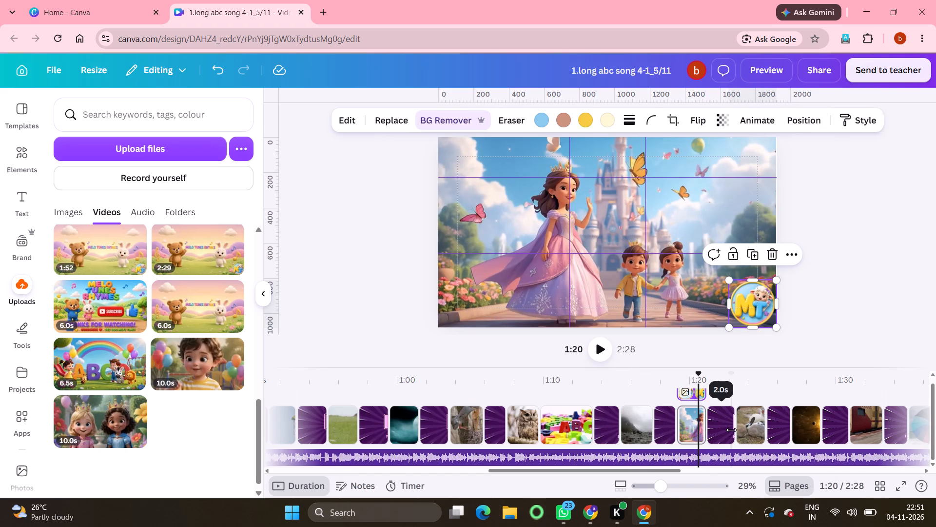
left_click(721, 427)
key("ctrl+v")
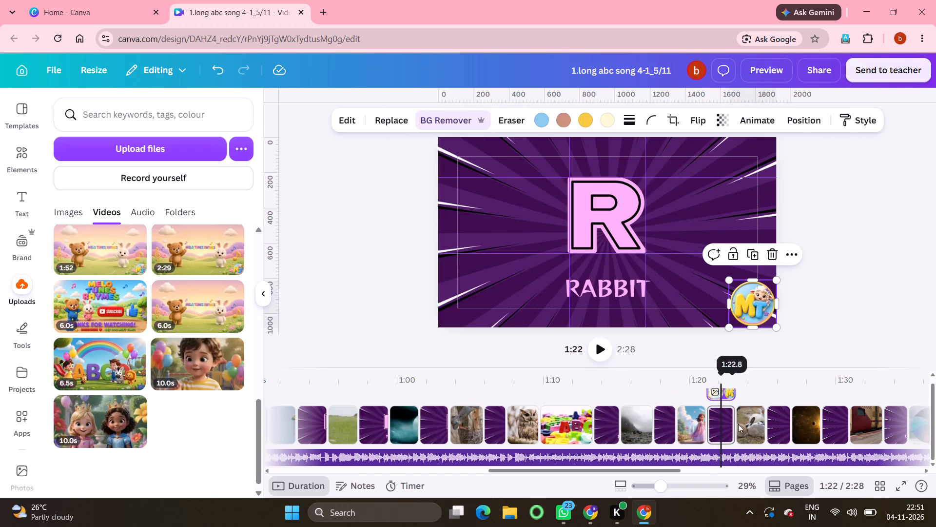
left_click(745, 423)
key("ctrl+v")
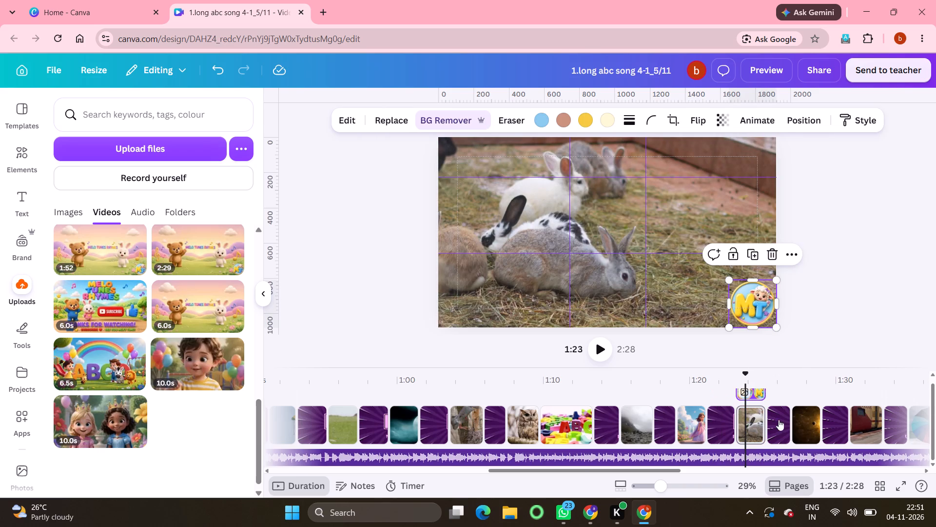
Paste the MT logo onto the S and T letter pages and the sun and train clips.
left_click(783, 420)
key("ctrl+v")
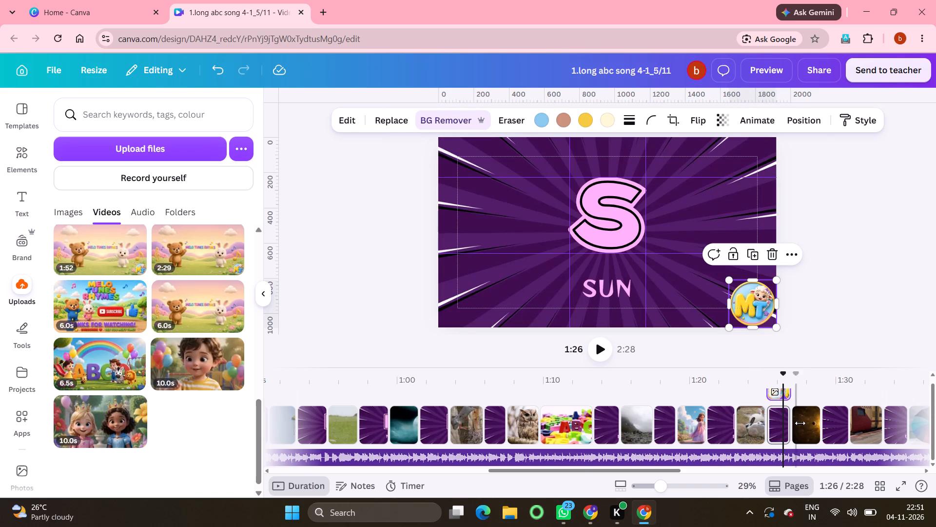
left_click(800, 425)
key("ctrl+v")
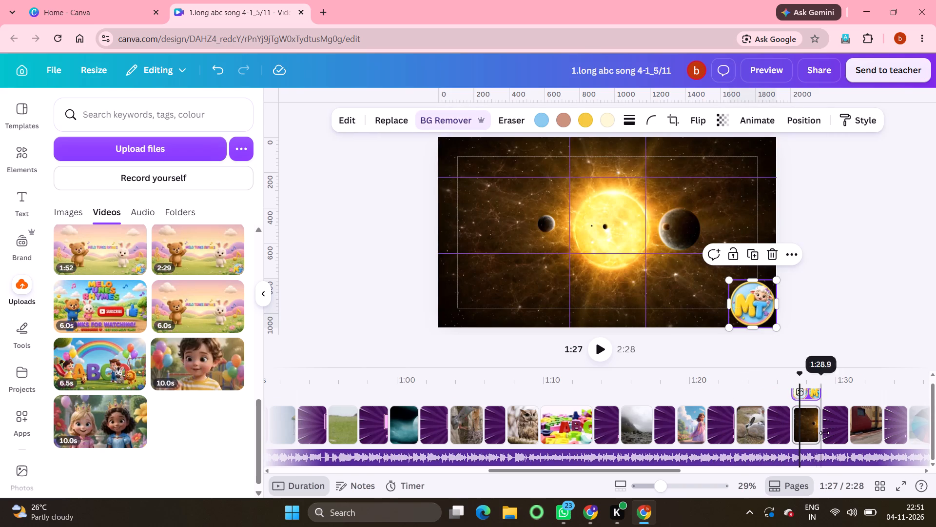
left_click(831, 433)
key("v")
scroll(831, 433, "left", 3)
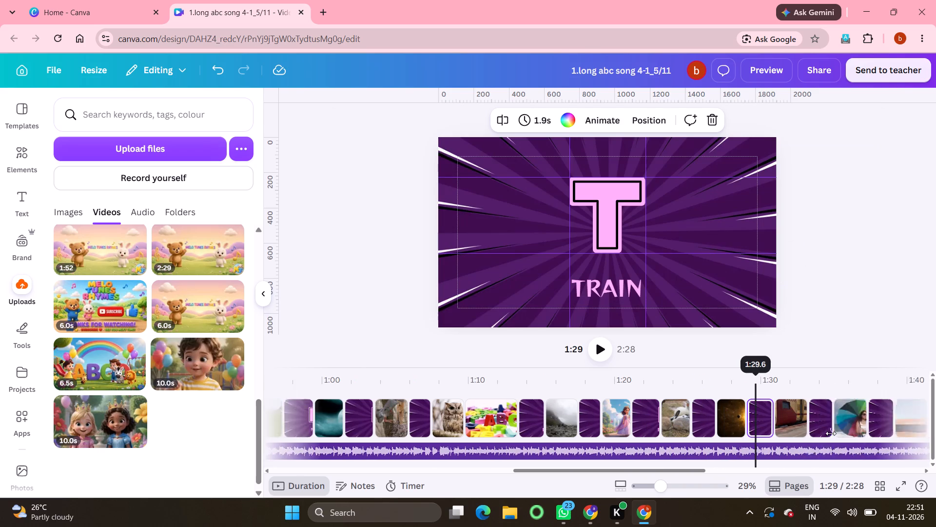
scroll(831, 433, "left", 6)
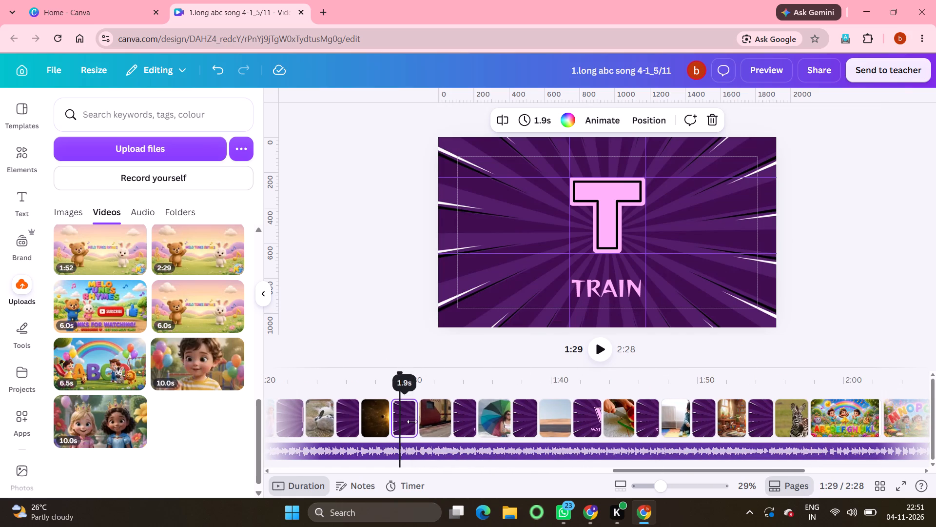
key("ctrl+v")
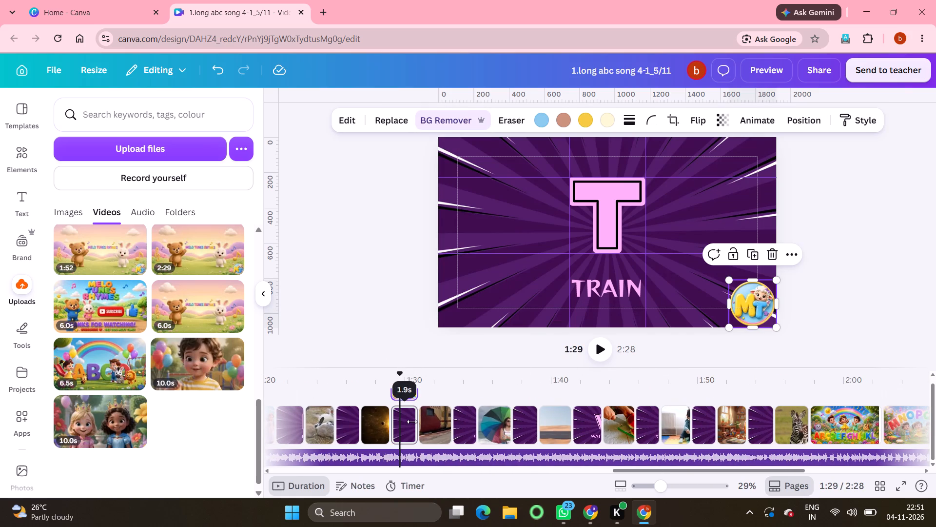
left_click(382, 422)
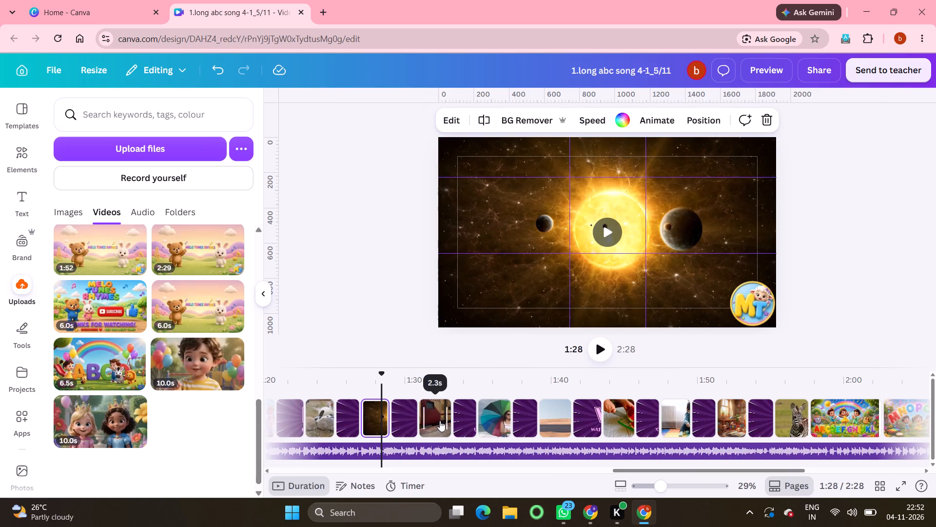
left_click(440, 421)
key("ctrl+v")
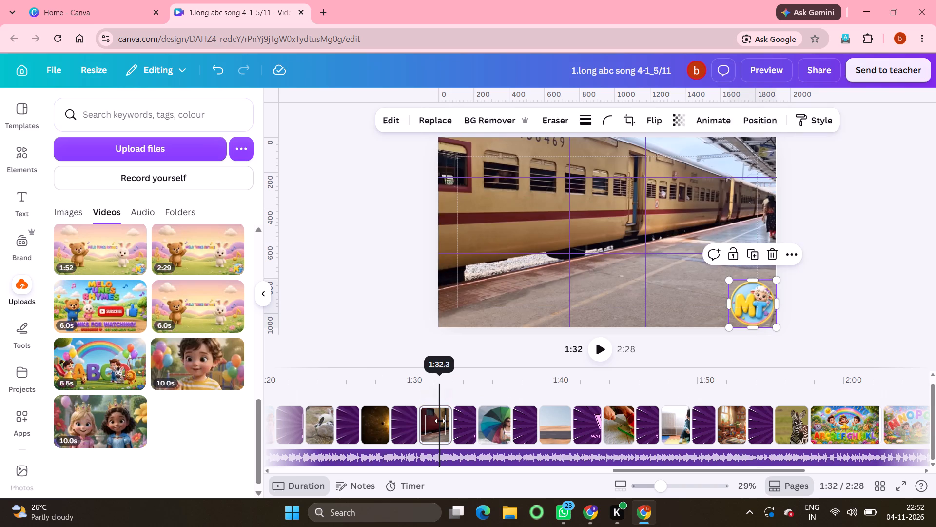
Paste the MT logo onto the umbrella clip, the U and V letter pages and the van clip.
left_click(492, 429)
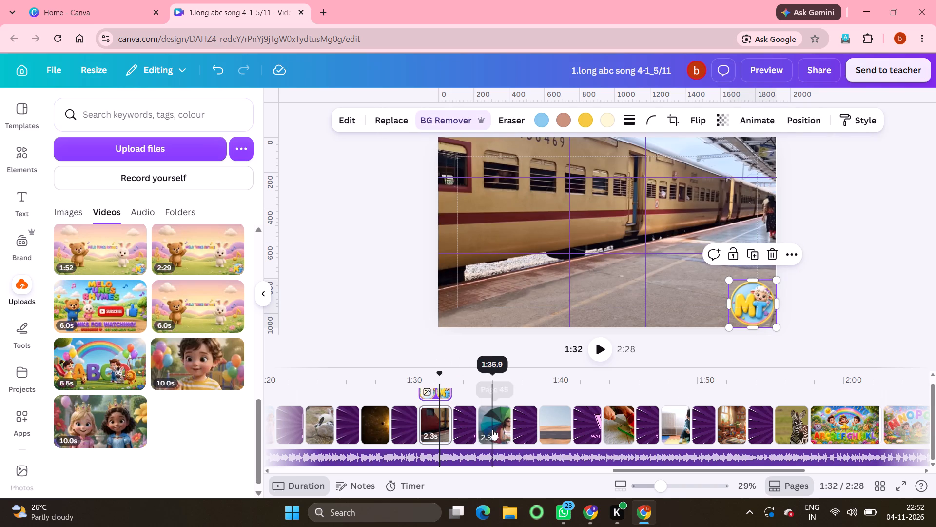
key("ctrl+v")
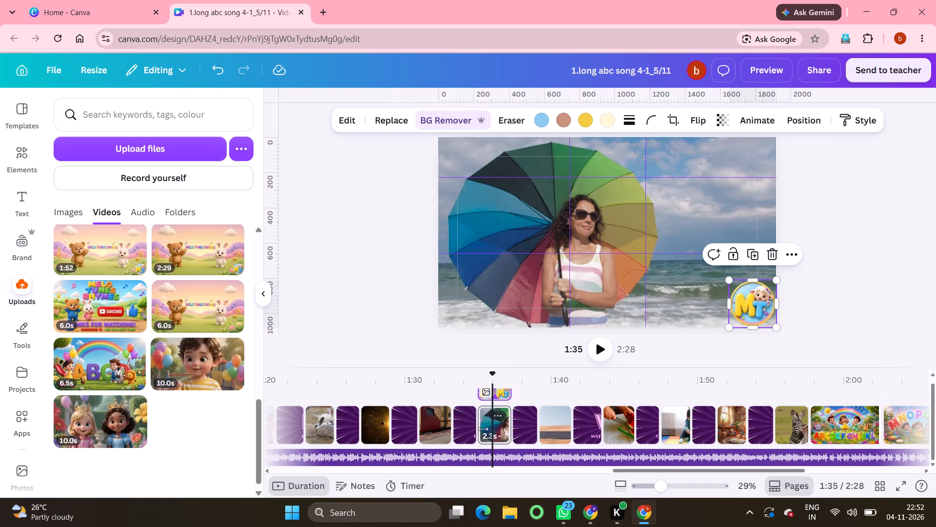
left_click(473, 427)
key("ctrl+v")
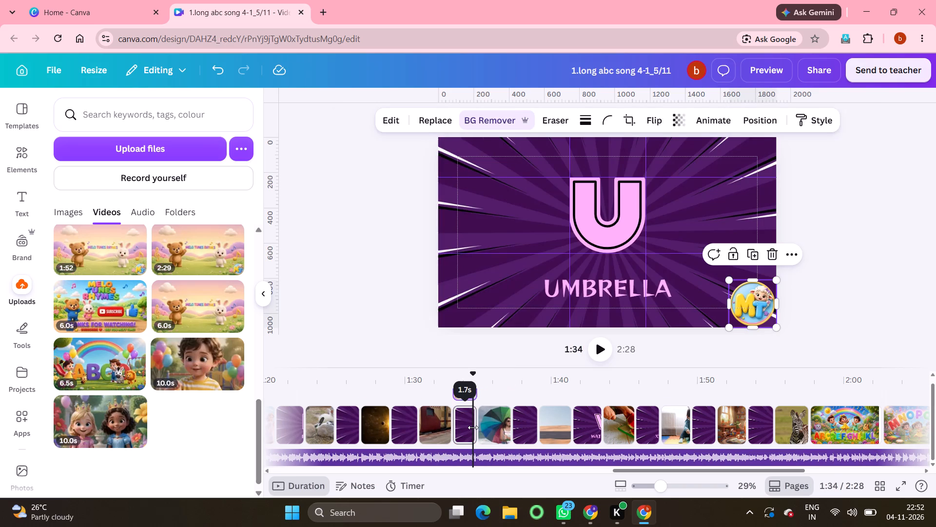
left_click(525, 431)
key("ctrl+v")
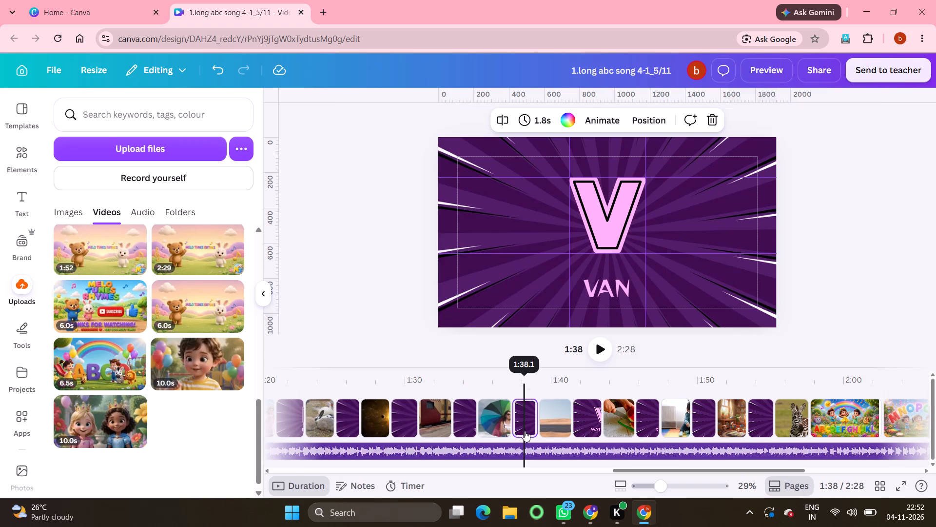
left_click(557, 435)
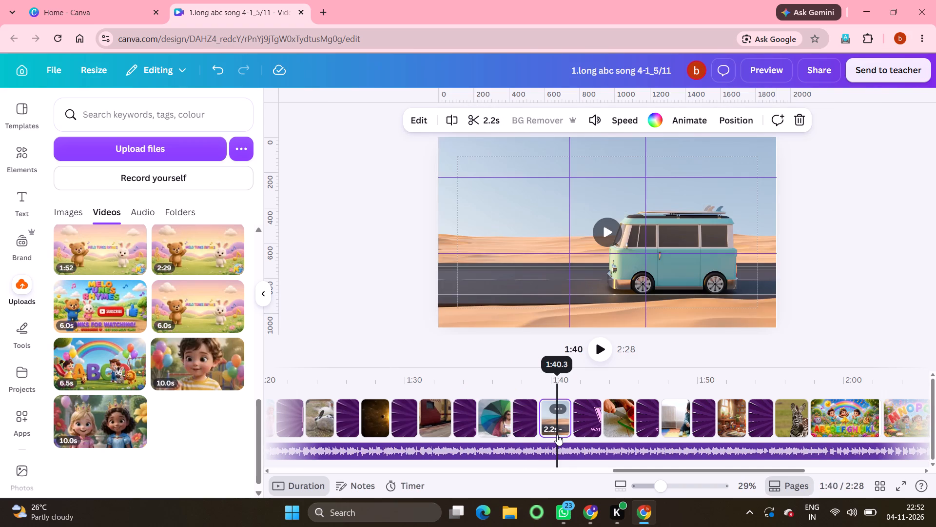
key("ctrl+v")
Paste the MT logo onto the W and X letter pages and the watermelon and xylophone clips.
left_click(590, 432)
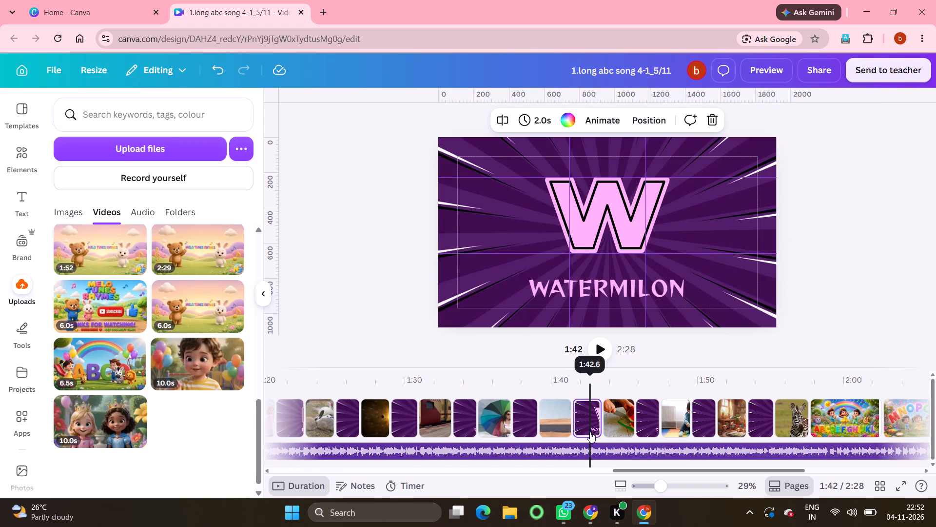
key("ctrl+v")
left_click(618, 429)
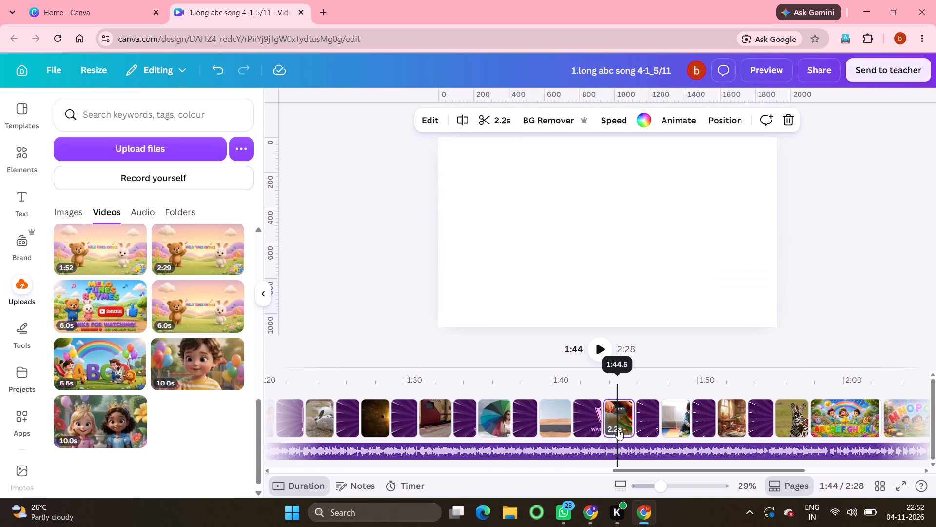
key("v")
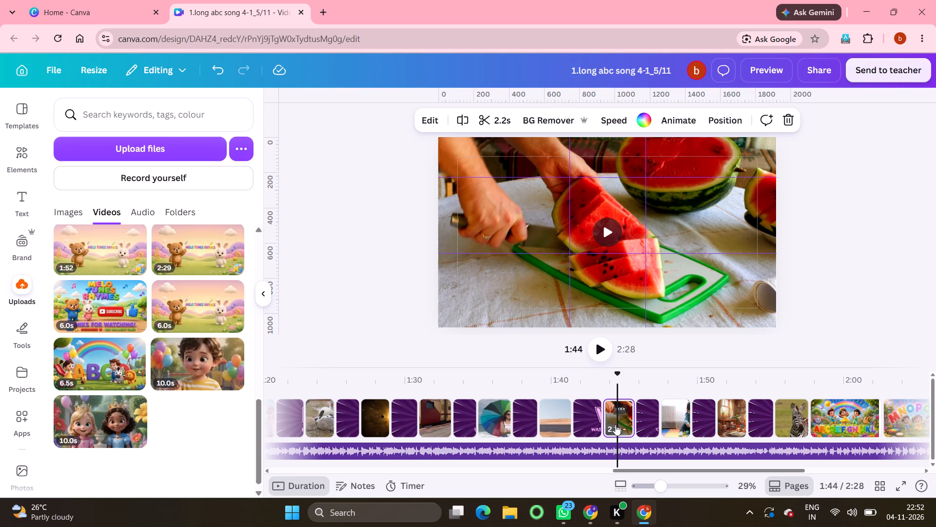
key("ctrl+v")
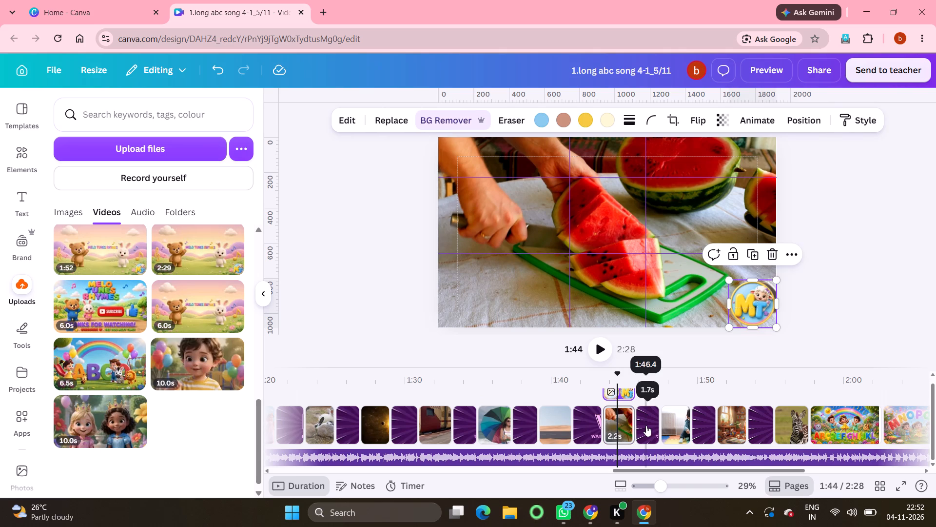
left_click(646, 426)
key("ctrl+v")
left_click(682, 426)
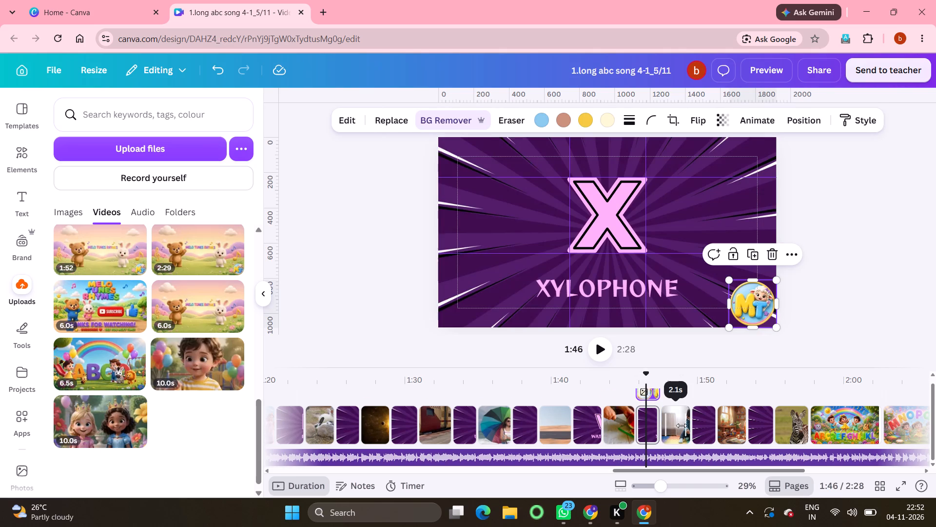
key("ctrl+v")
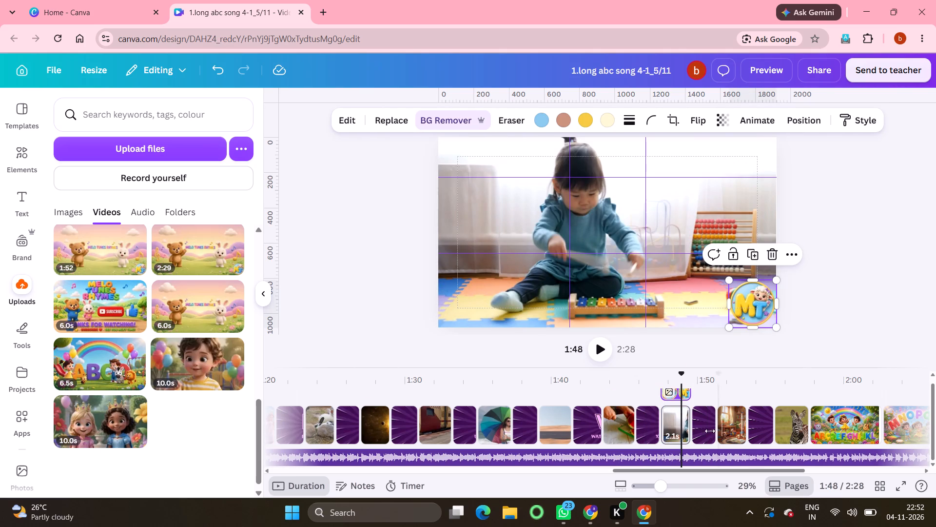
Paste the MT logo onto the Y and Z letter pages and the yo-yo and zebra clips.
left_click(704, 429)
key("ctrl+b")
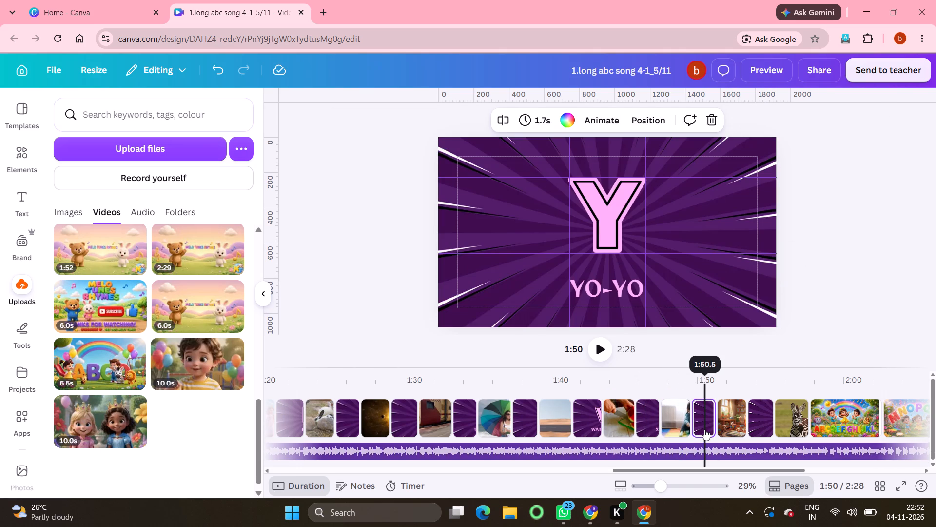
key("ctrl+v")
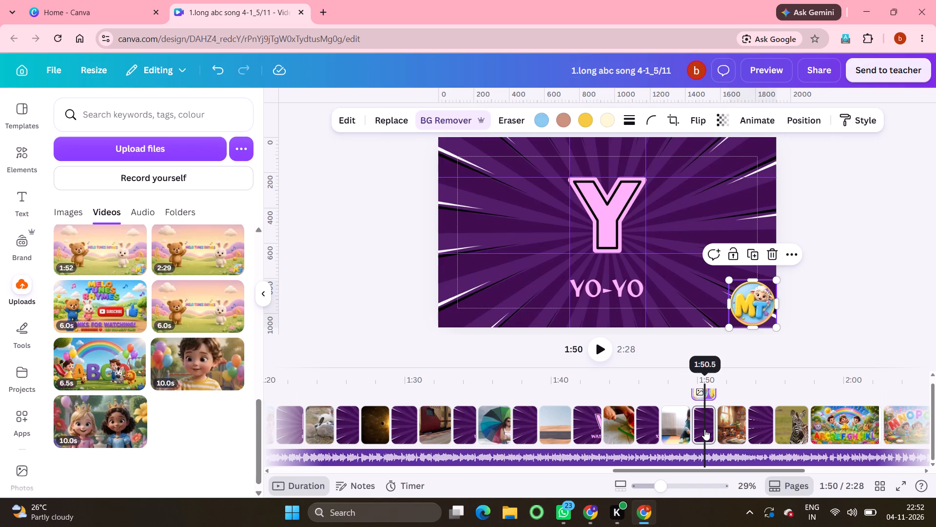
left_click(734, 429)
key("ctrl+v")
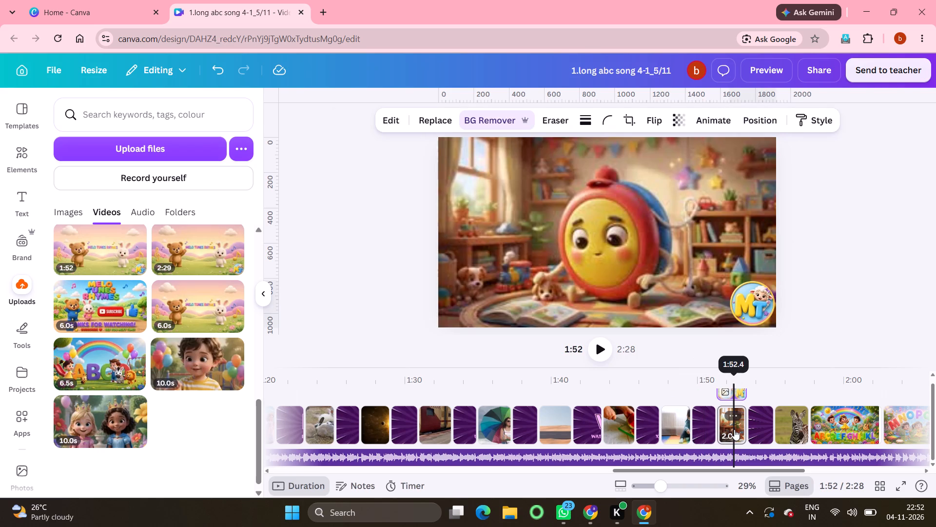
left_click(758, 425)
key("ctrl+v")
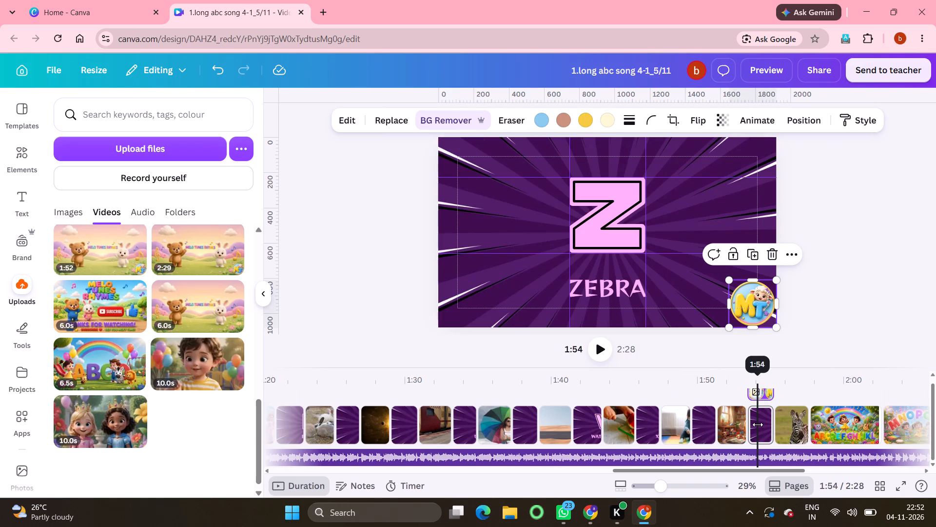
left_click(788, 427)
key("ctrl+v")
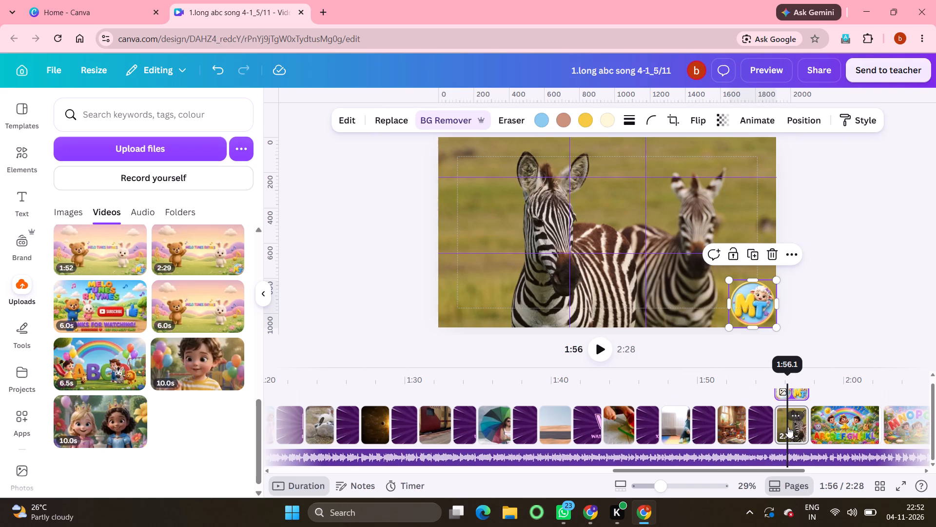
Paste the MT logo onto the three alphabet-section clips after the zebra, the letters-and-numbers arch clip and the four-children music clip.
left_click(850, 428)
key("ctrl+v")
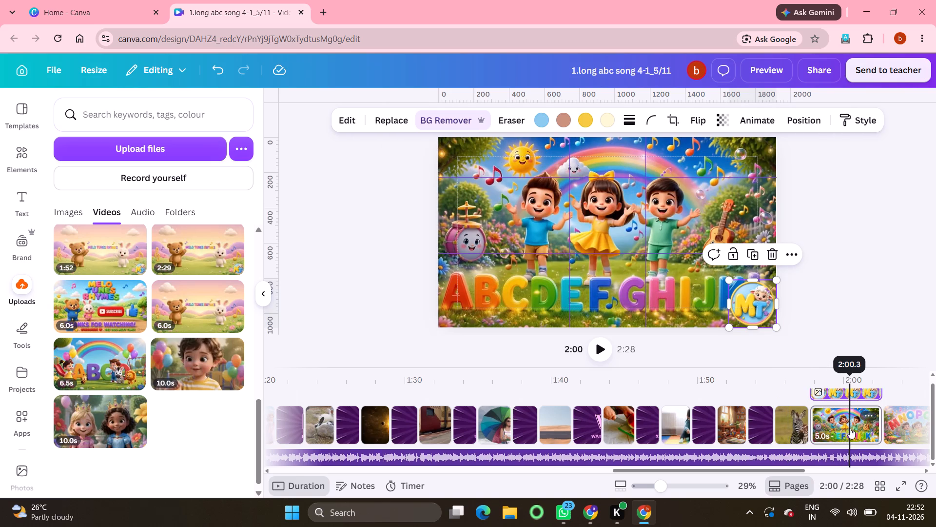
scroll(850, 428, "left", 6)
left_click(689, 427)
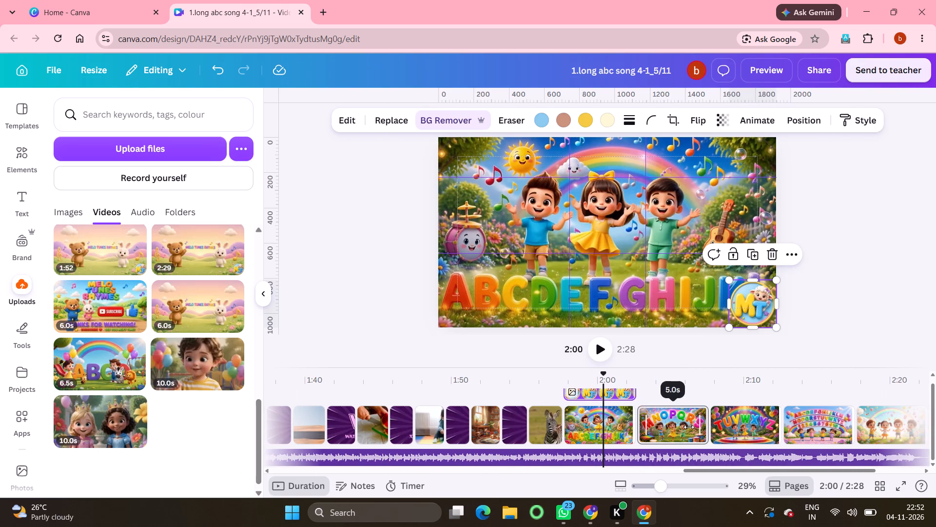
key("ctrl+v")
left_click(740, 427)
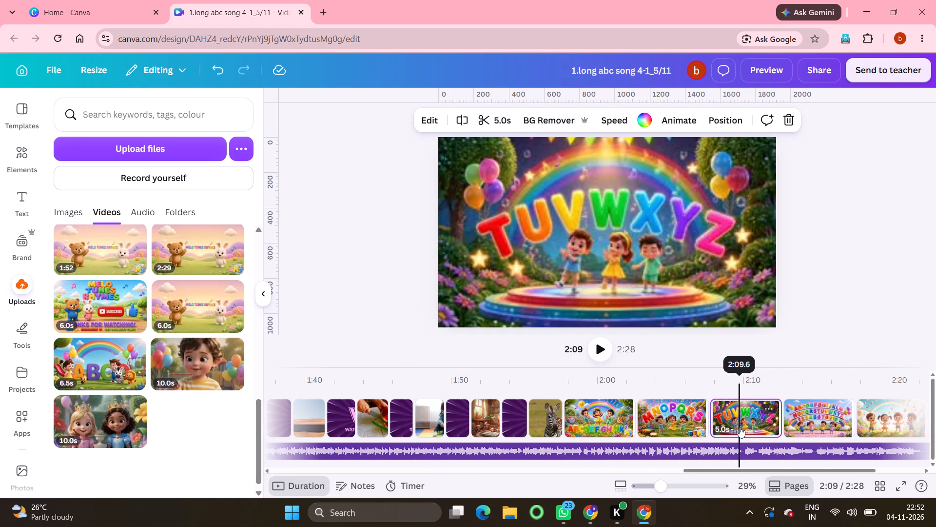
key("ctrl+v")
left_click(802, 428)
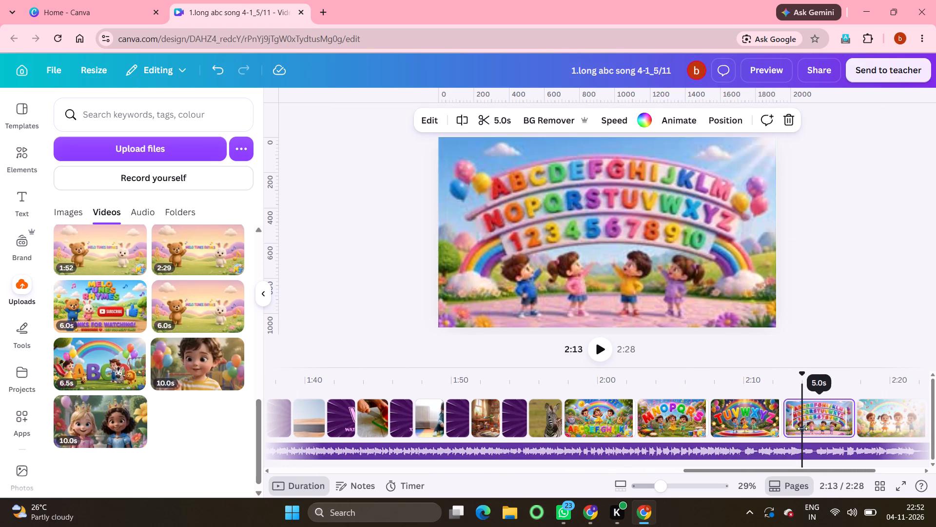
key("ctrl+v")
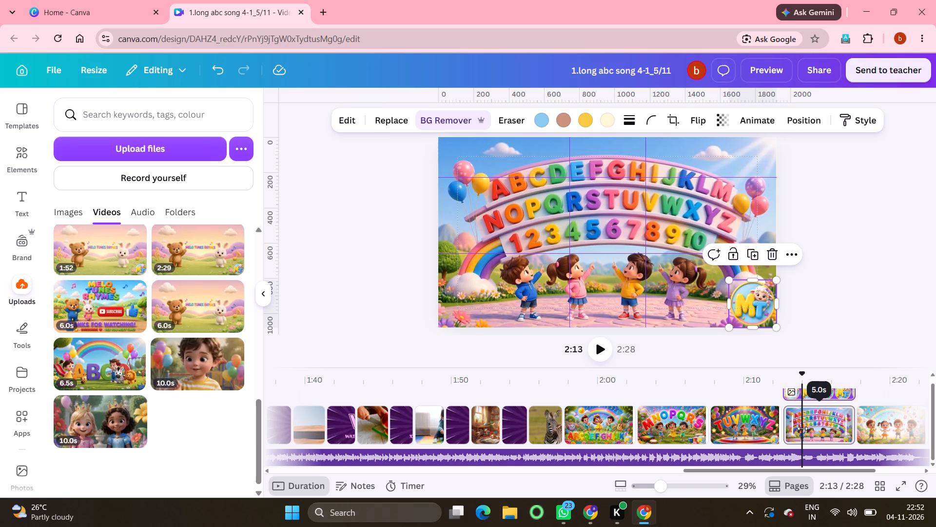
scroll(871, 426, "left", 6)
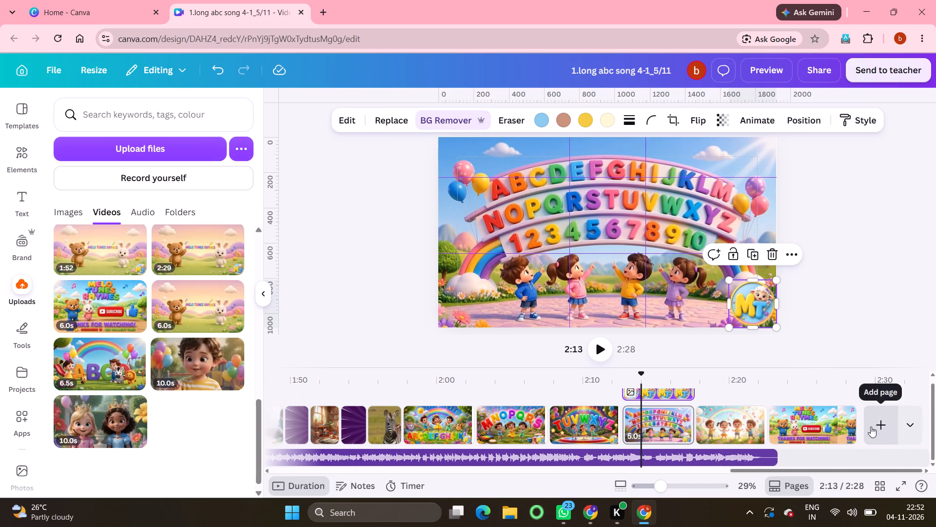
left_click(731, 433)
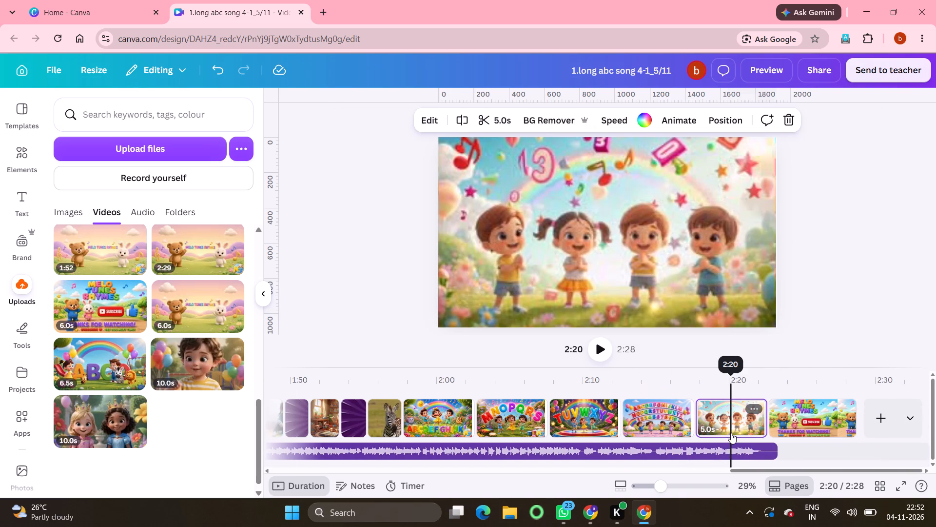
key("ctrl+v")
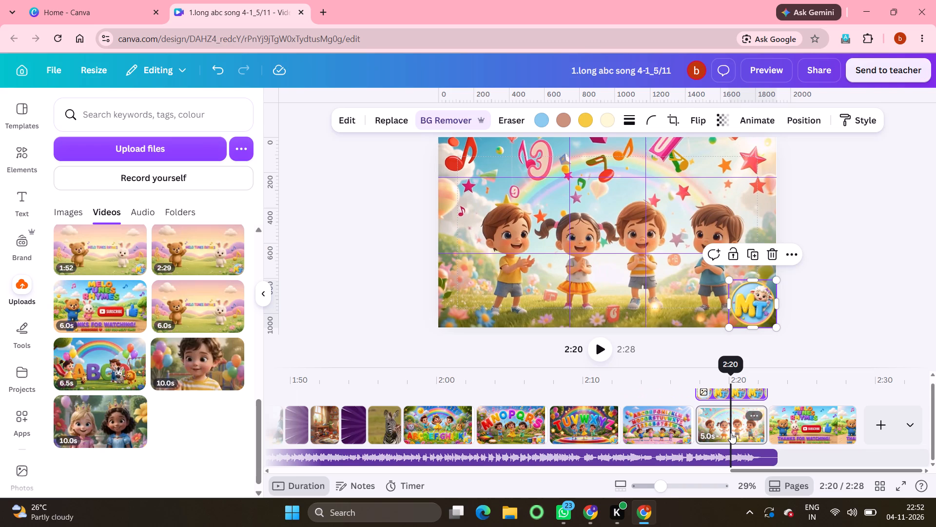
Paste the MT logo onto the closing Thanks for Watching page.
left_click(814, 431)
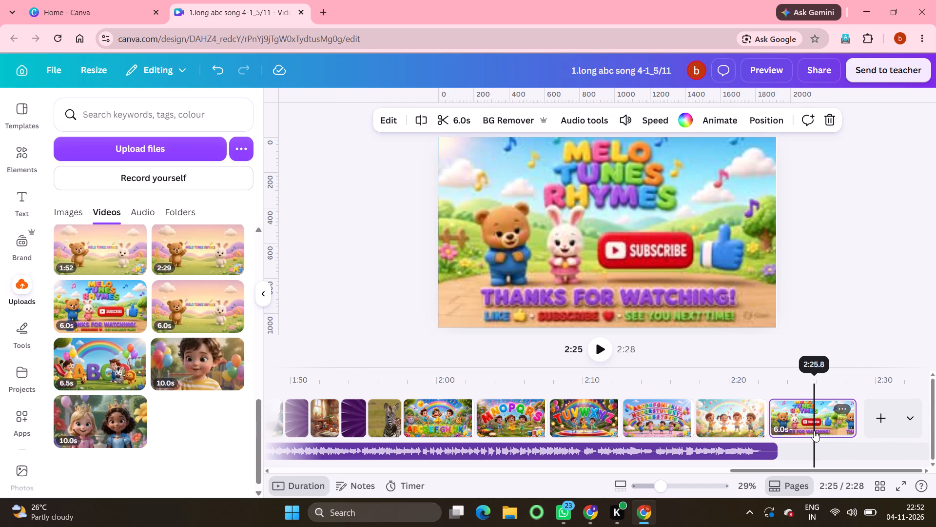
key("ctrl+v")
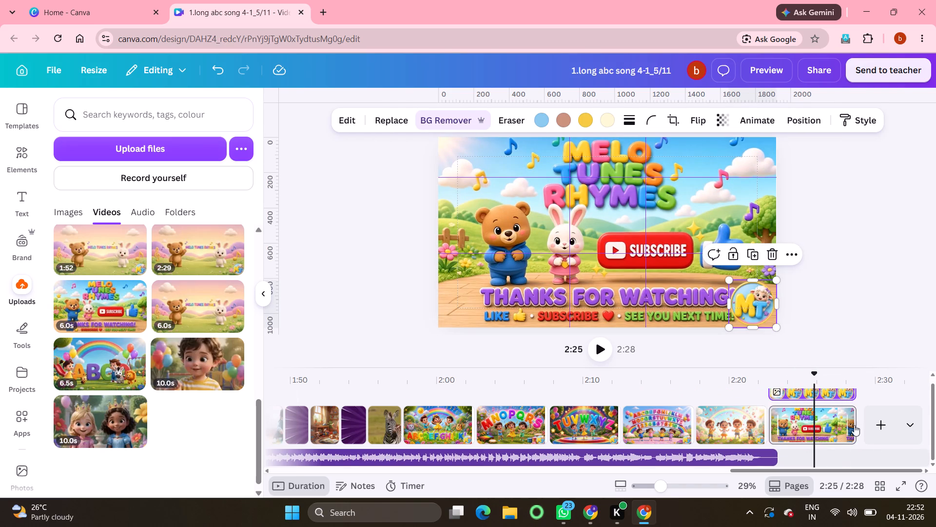
Trim the end of the closing Thanks for Watching page to 5.1 seconds.
left_click_drag(850, 424, 844, 421)
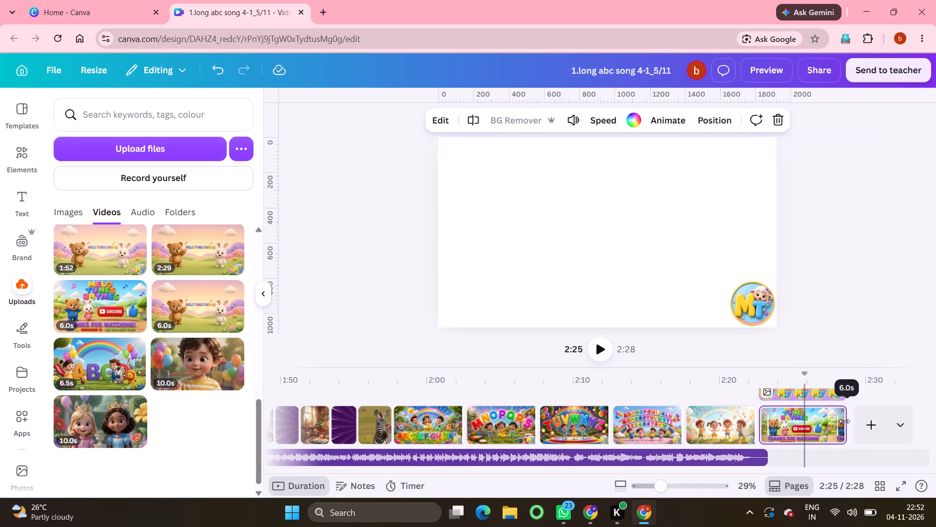
left_click_drag(844, 421, 828, 419)
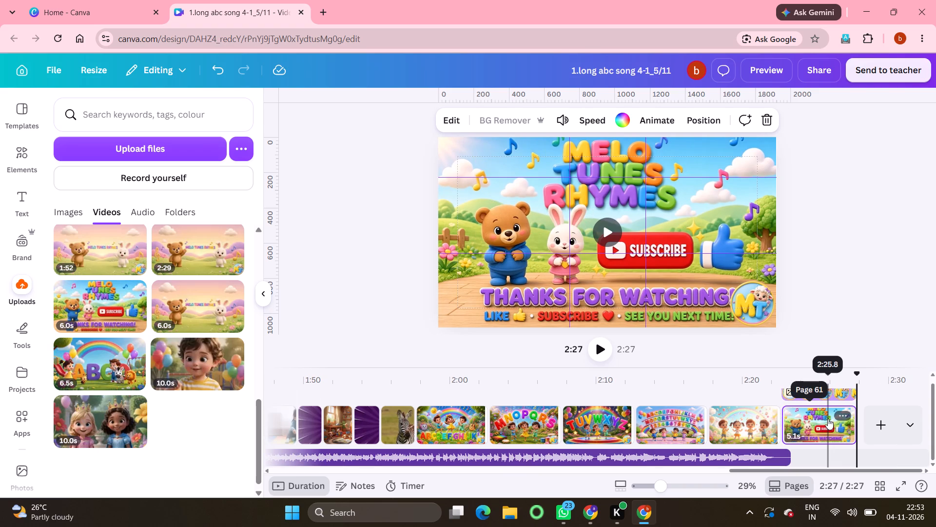
Apply the Pulse add-on animation effect to the large letter A on the APPLE page.
scroll(368, 421, "right", 7)
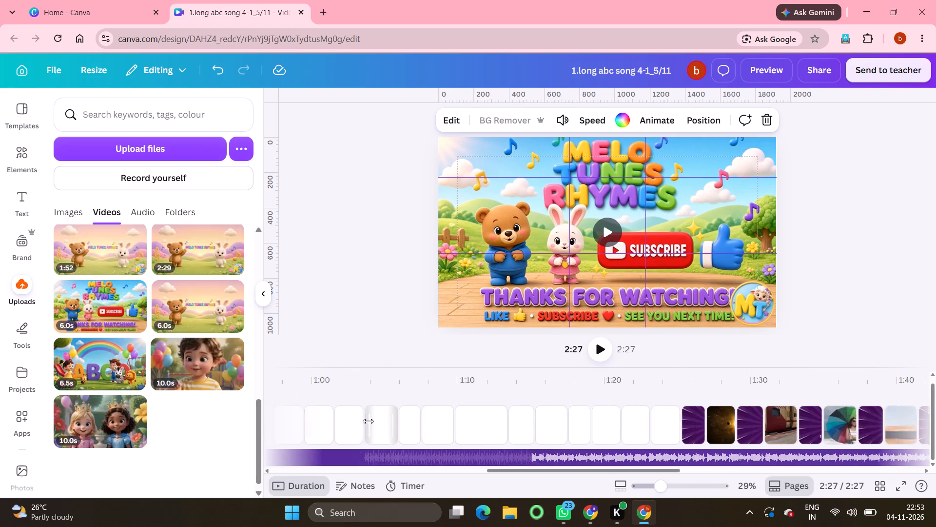
scroll(368, 421, "right", 2)
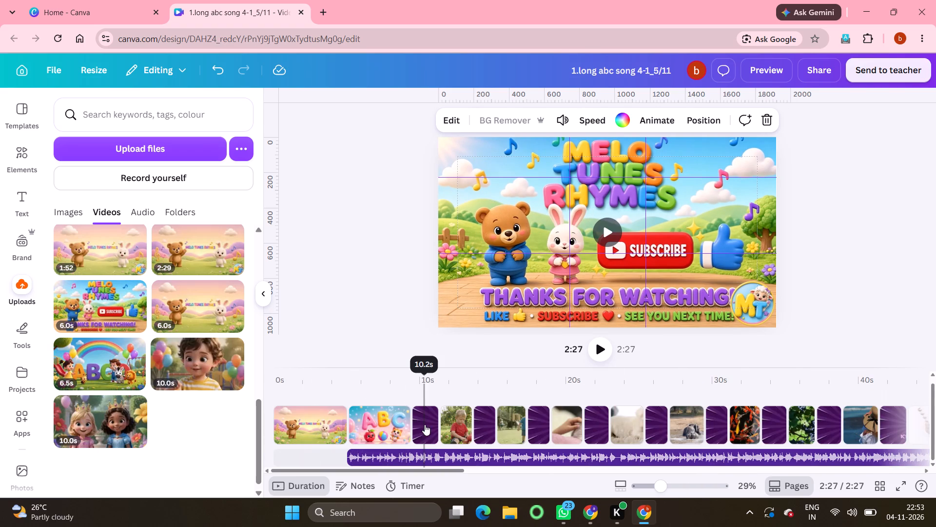
left_click(424, 428)
left_click(634, 224)
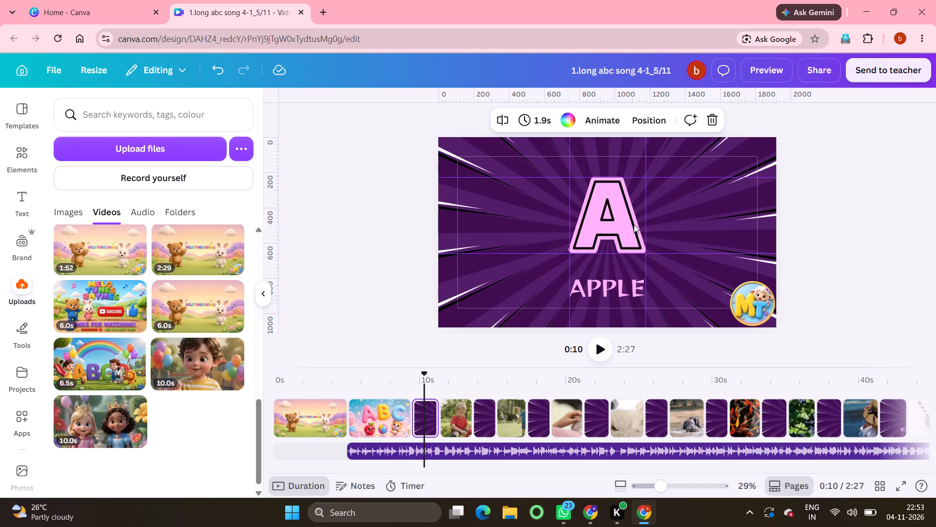
left_click(669, 122)
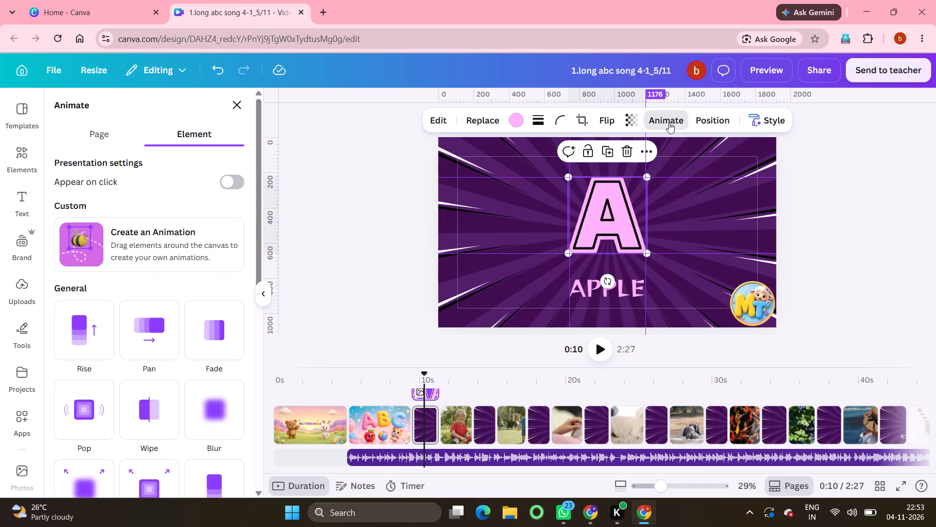
scroll(221, 264, "down", 5)
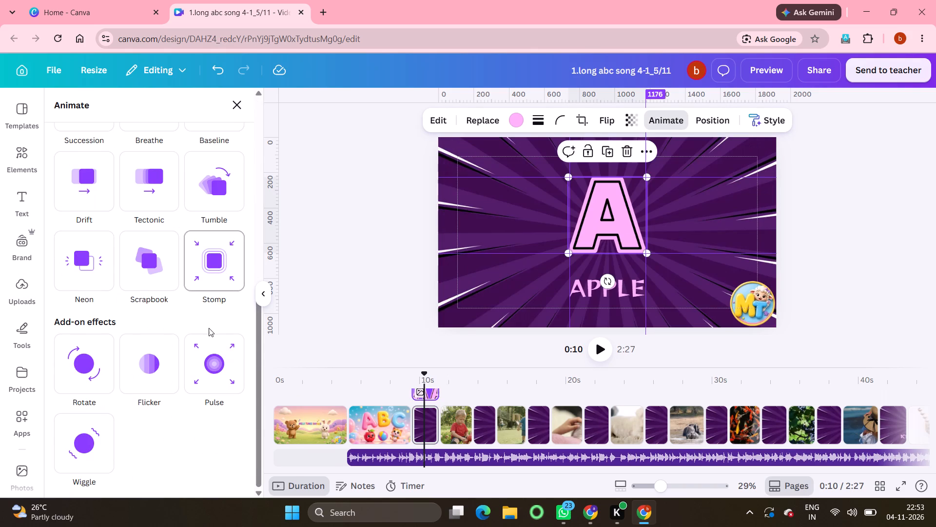
left_click(218, 359)
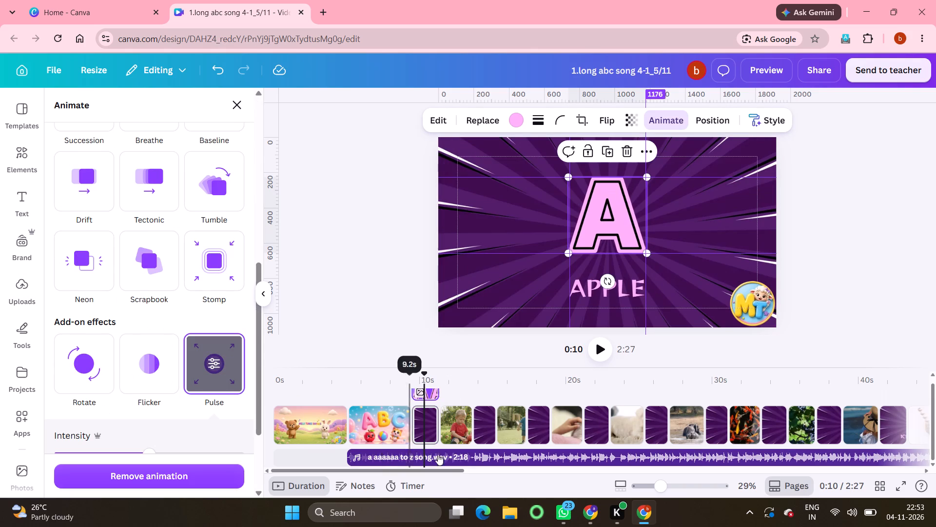
Apply the Pulse effect to the large letters B, C and D on the BALL, CAT and DOG pages.
left_click(488, 428)
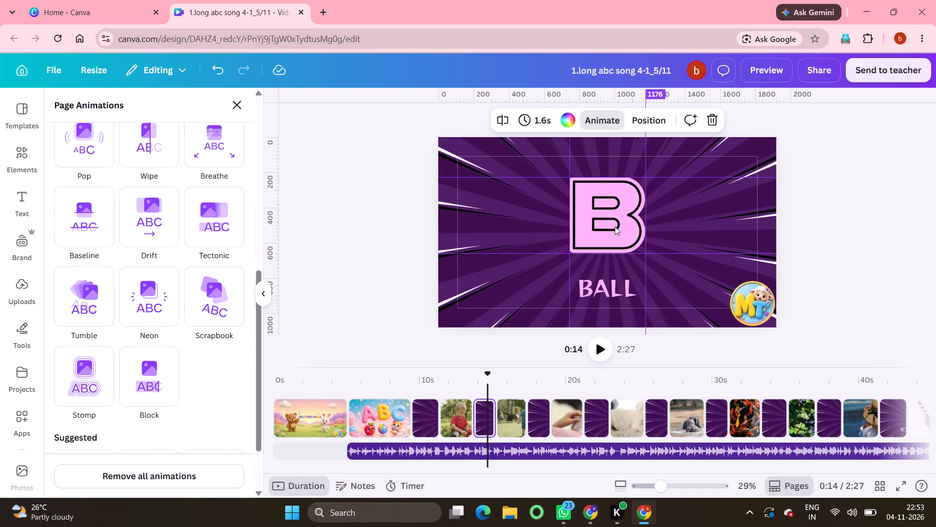
left_click(615, 226)
left_click(215, 370)
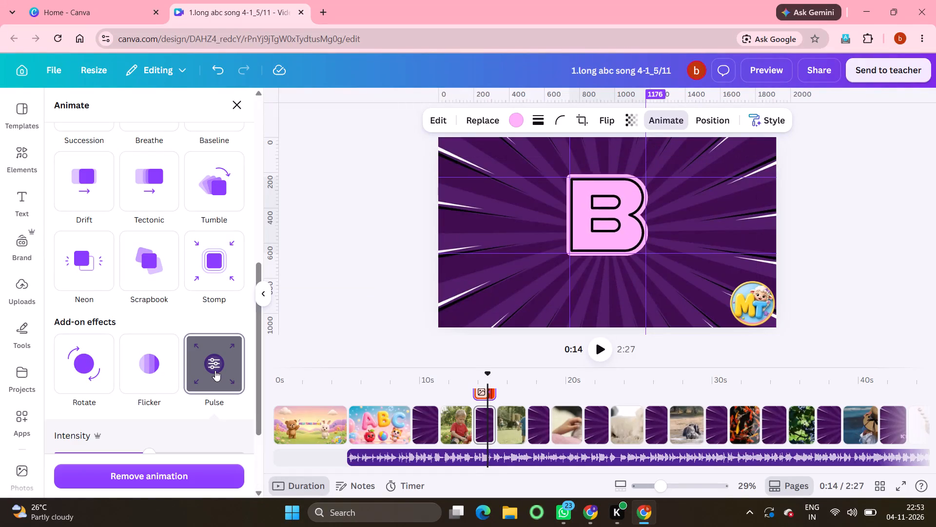
left_click(538, 423)
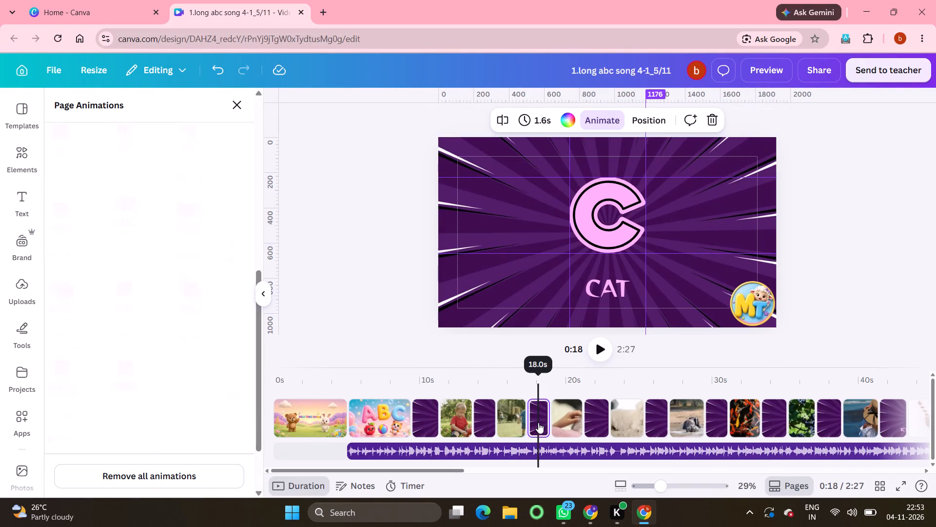
left_click(607, 223)
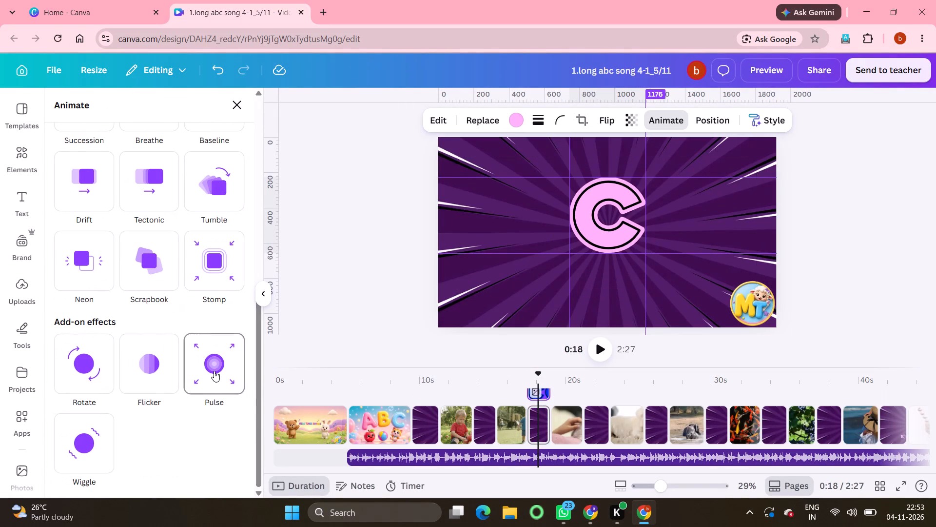
left_click(214, 371)
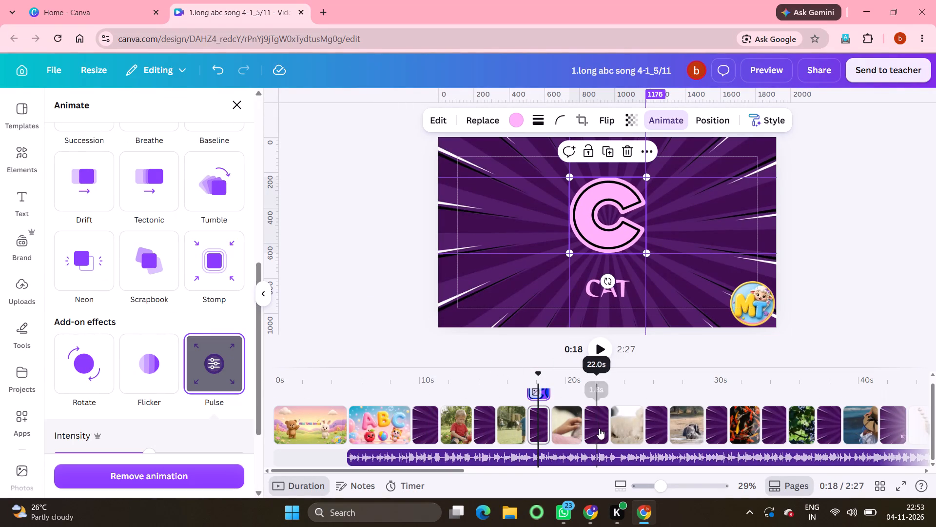
left_click(599, 428)
left_click(579, 224)
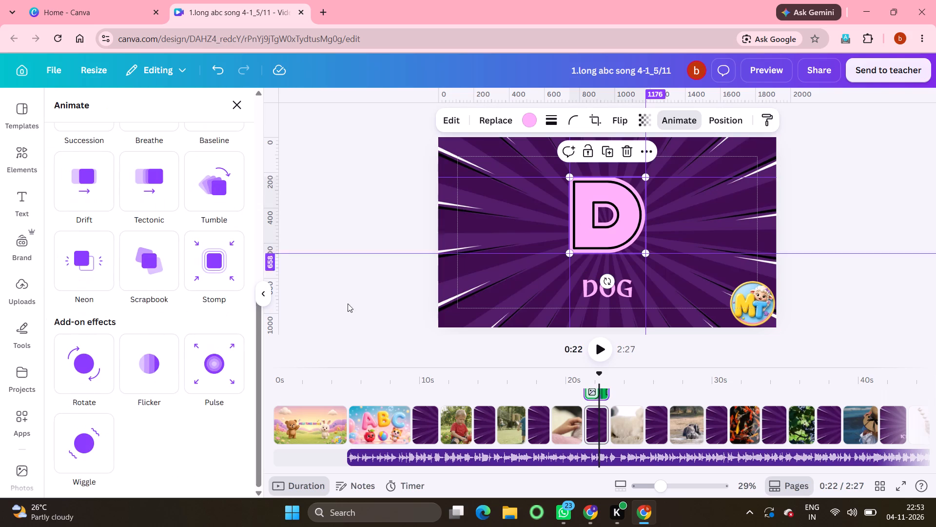
left_click(200, 369)
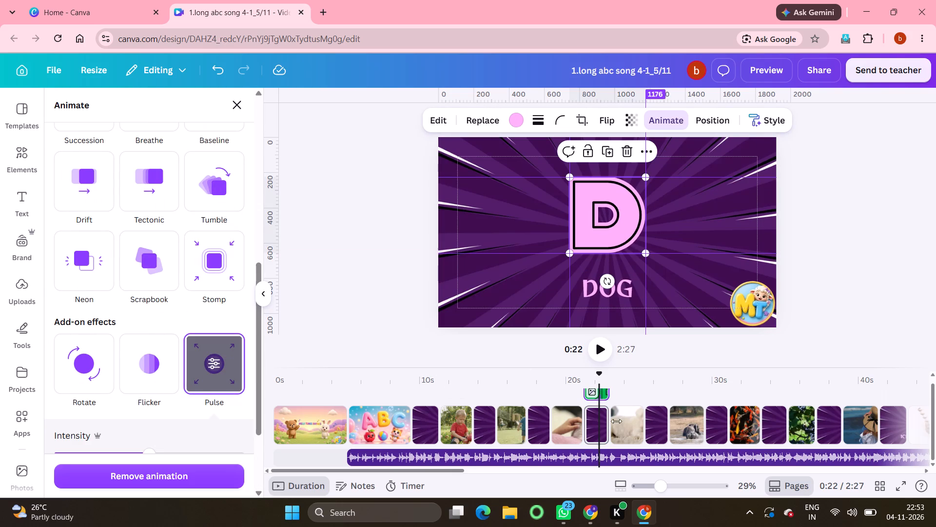
Apply the Pulse effect to the large letters E, F and G on the ELEPHANT, FISH and GRAPES pages.
left_click(661, 430)
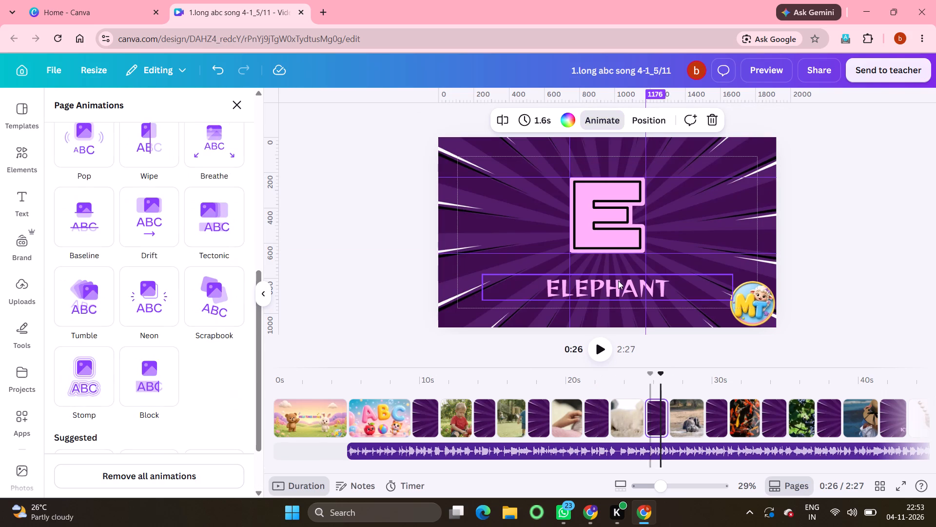
left_click(613, 232)
left_click(210, 367)
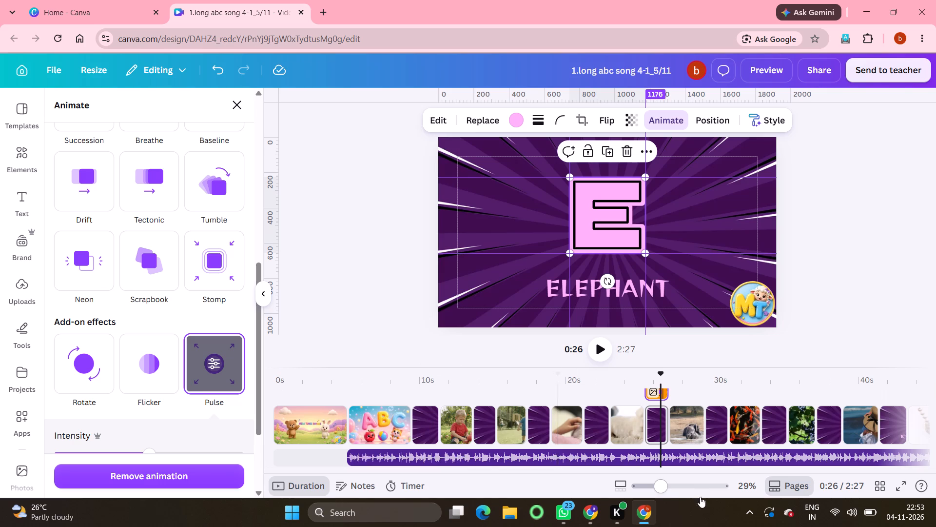
left_click(722, 425)
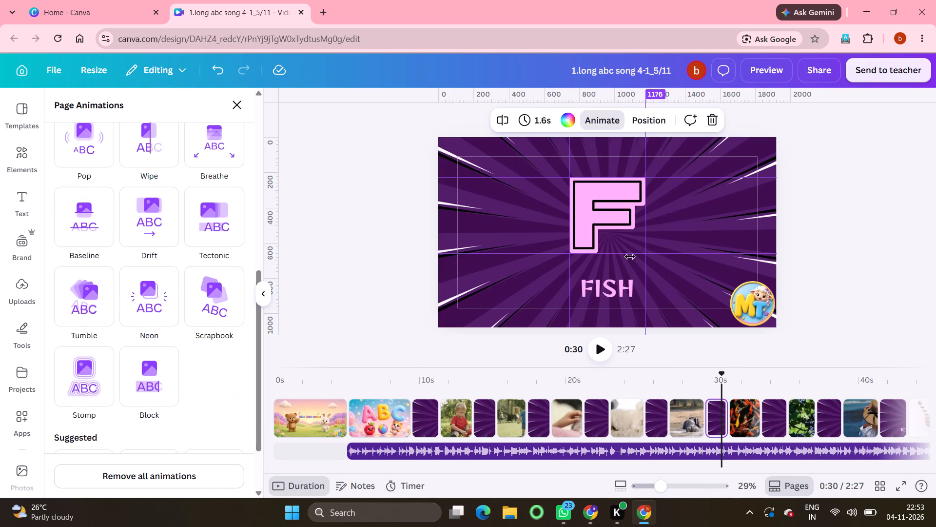
left_click(596, 212)
left_click(226, 365)
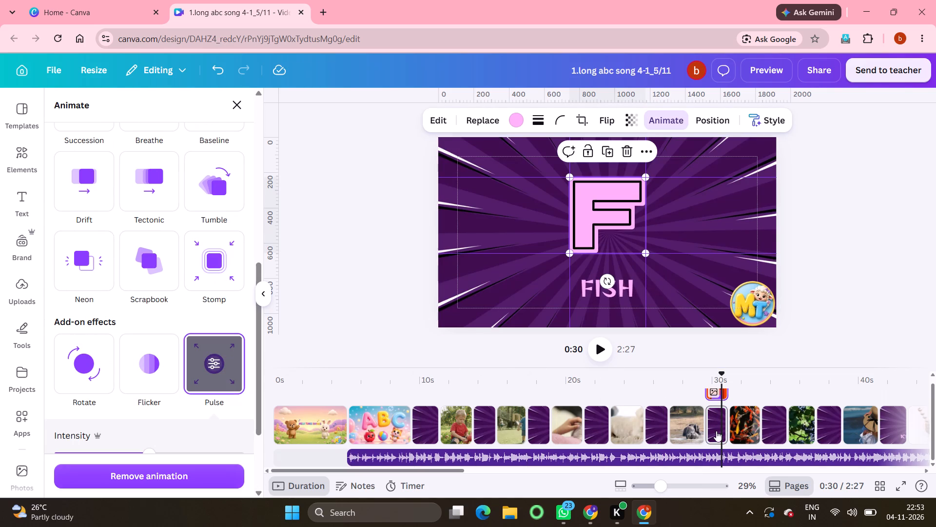
left_click(773, 427)
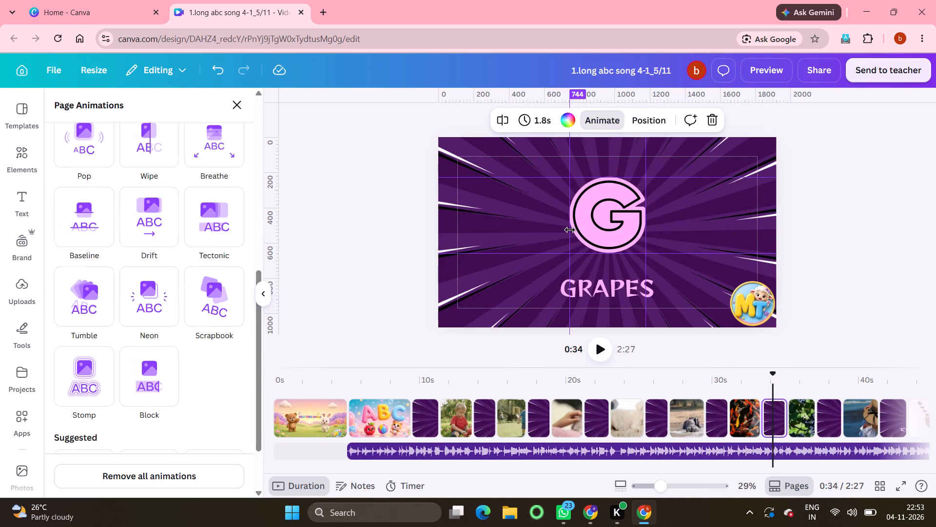
left_click(594, 230)
left_click(206, 370)
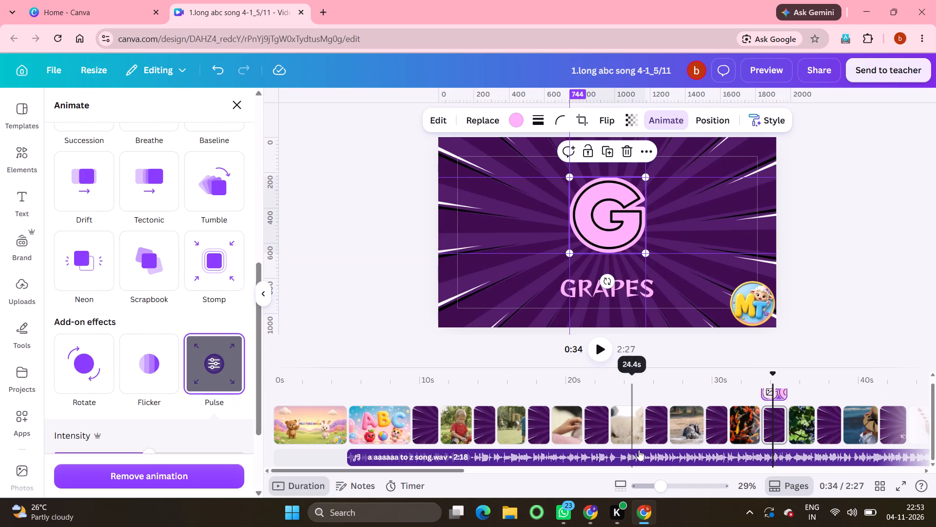
Apply the Pulse effect to the large letters H and I on the HAT and ICE-CREAM pages.
scroll(768, 428, "left", 5)
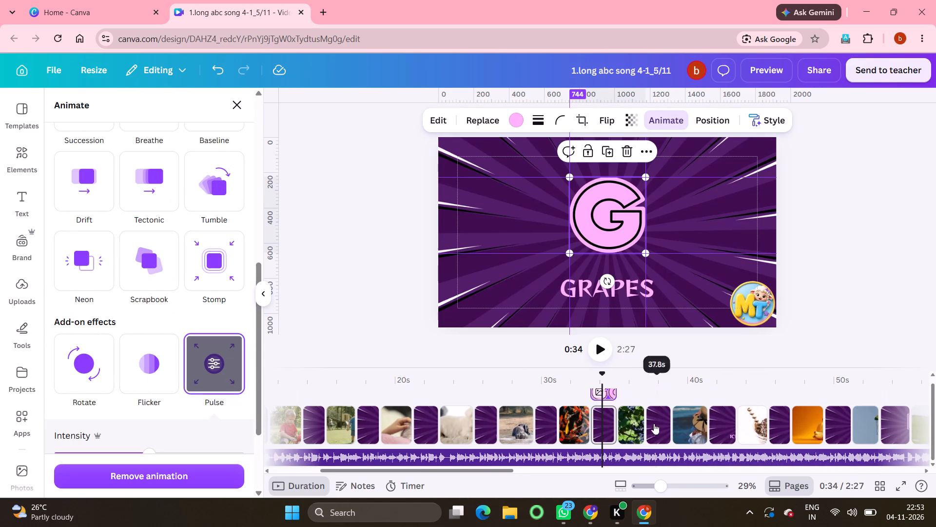
left_click(657, 425)
left_click(622, 190)
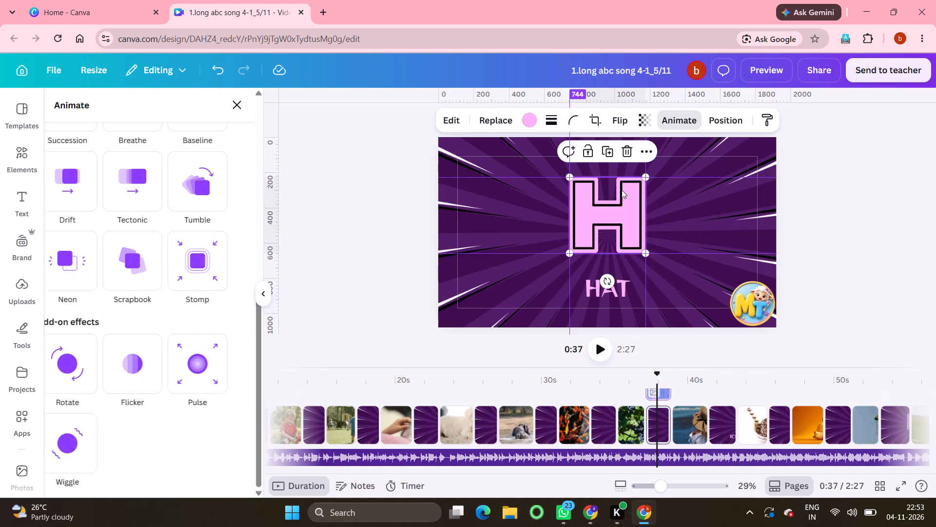
left_click(222, 356)
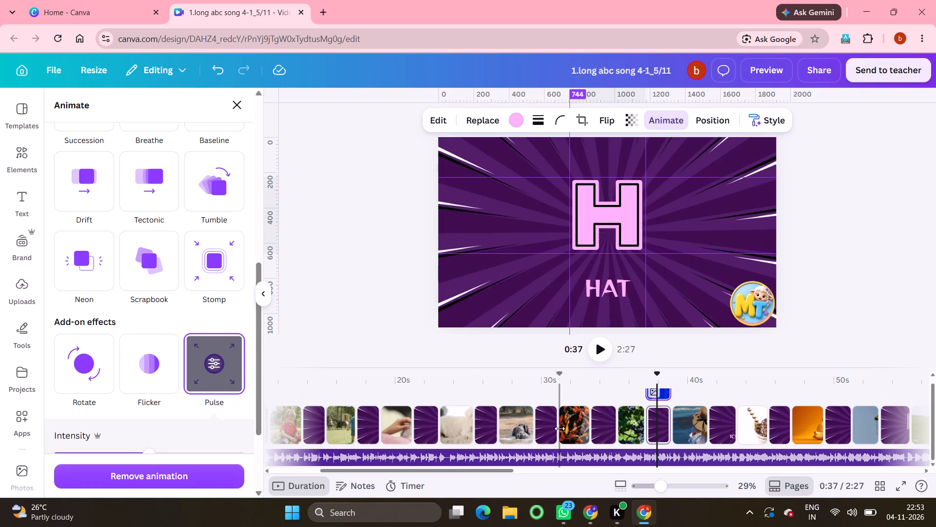
left_click(725, 432)
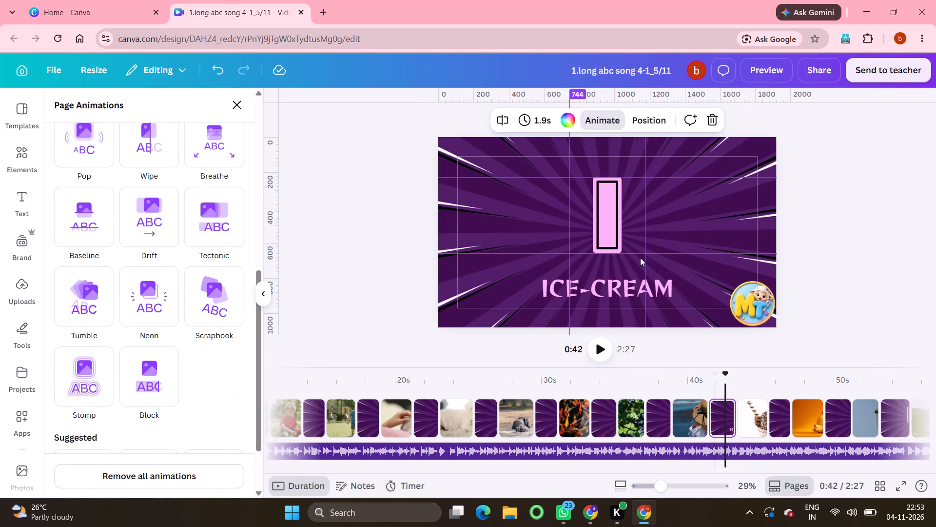
left_click(624, 228)
left_click(613, 216)
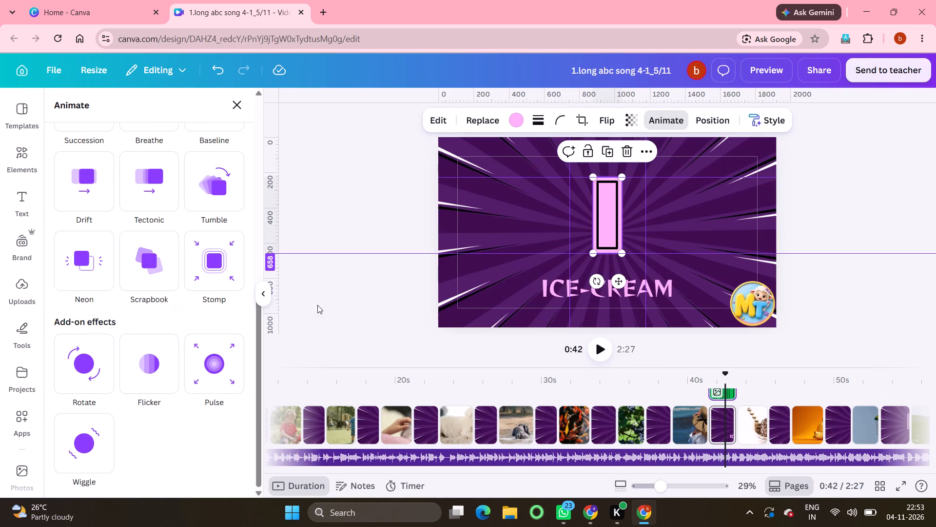
left_click(213, 365)
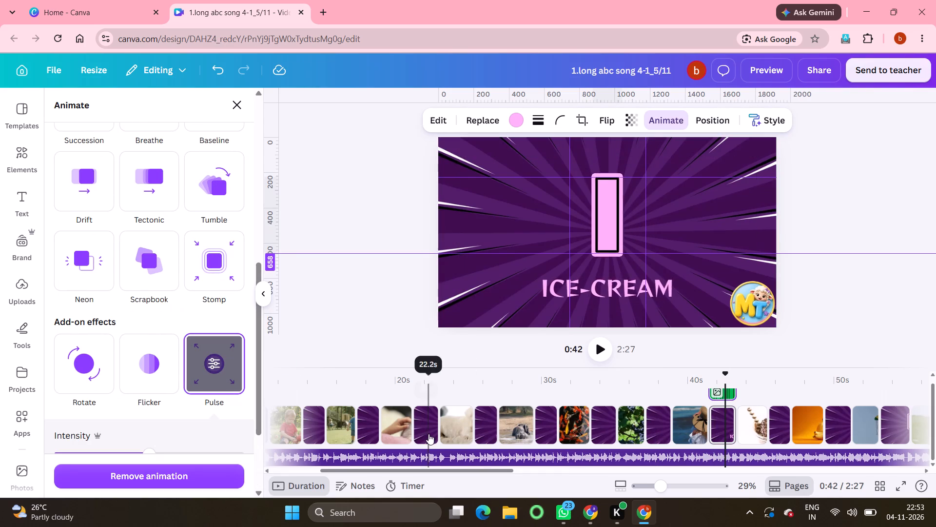
Apply the Pulse effect to the large letters J and K on the JUICE and KITE pages.
left_click(780, 430)
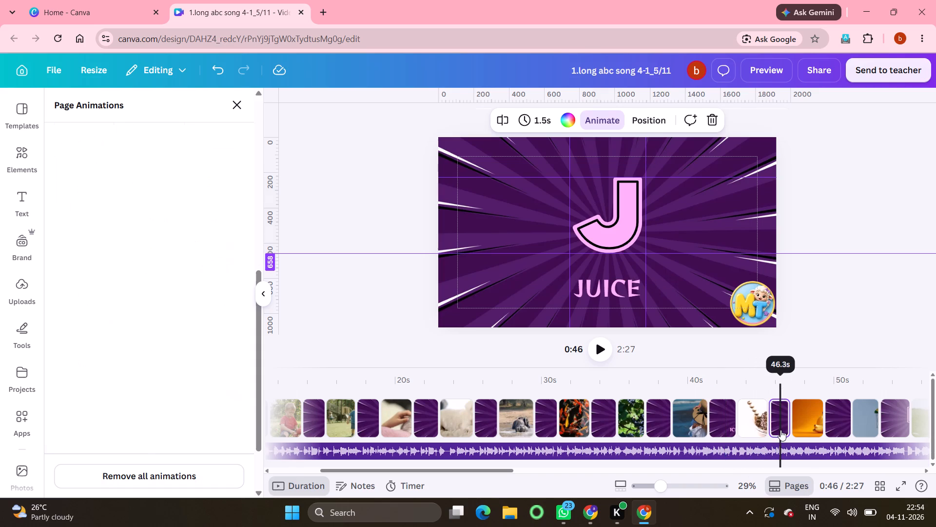
left_click(628, 232)
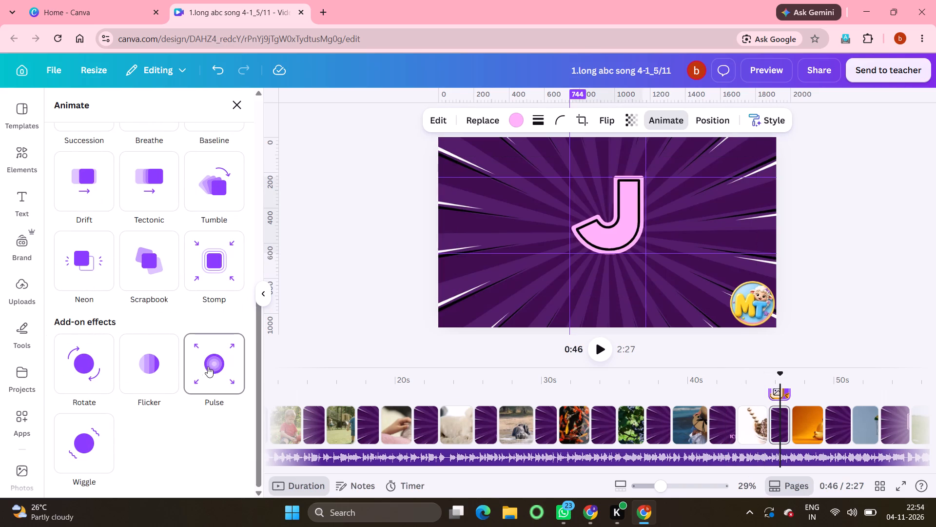
left_click(211, 365)
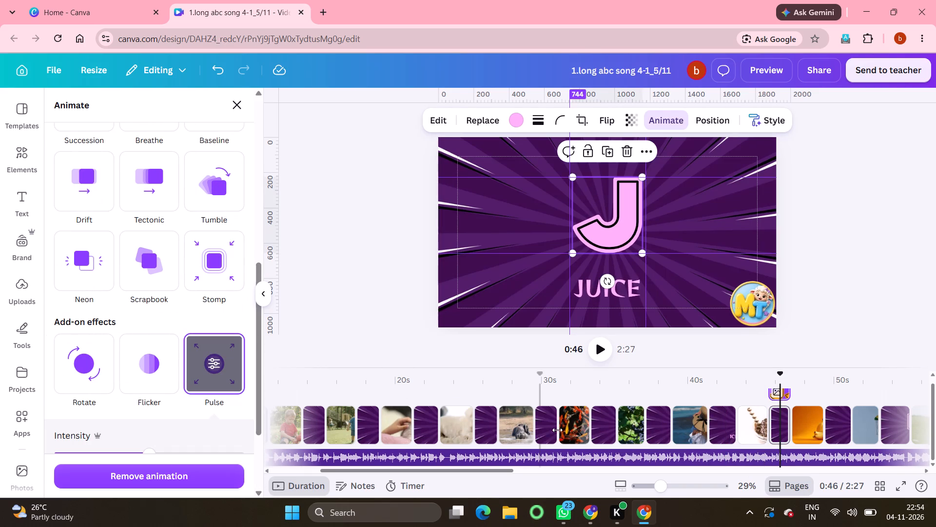
scroll(586, 434, "left", 5)
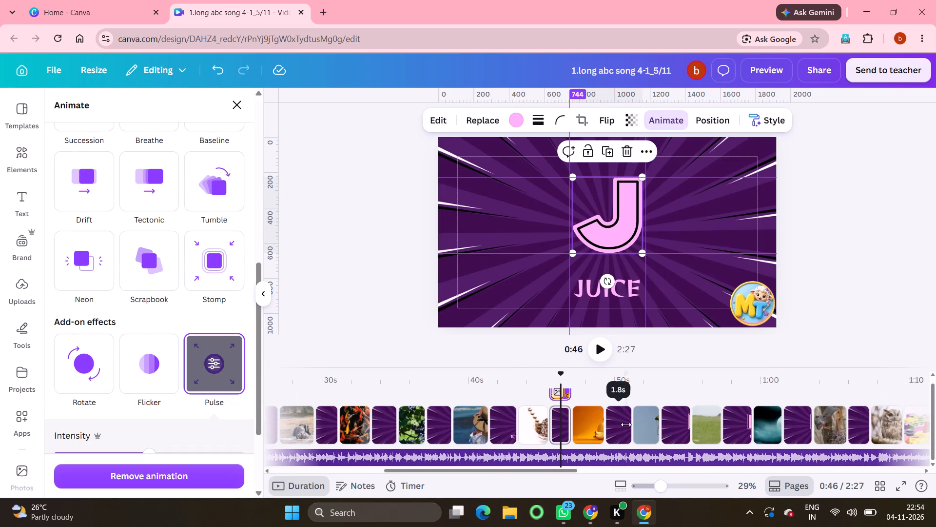
left_click(626, 425)
left_click(625, 236)
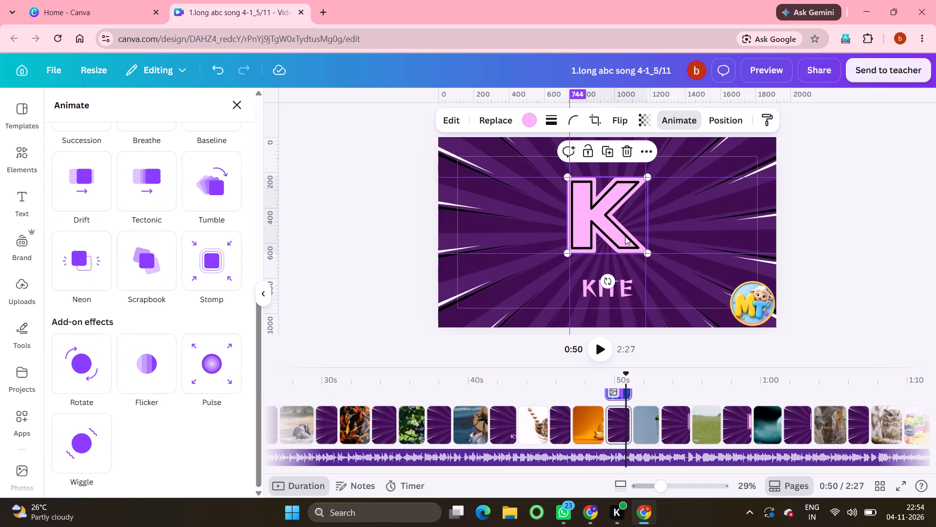
left_click(204, 371)
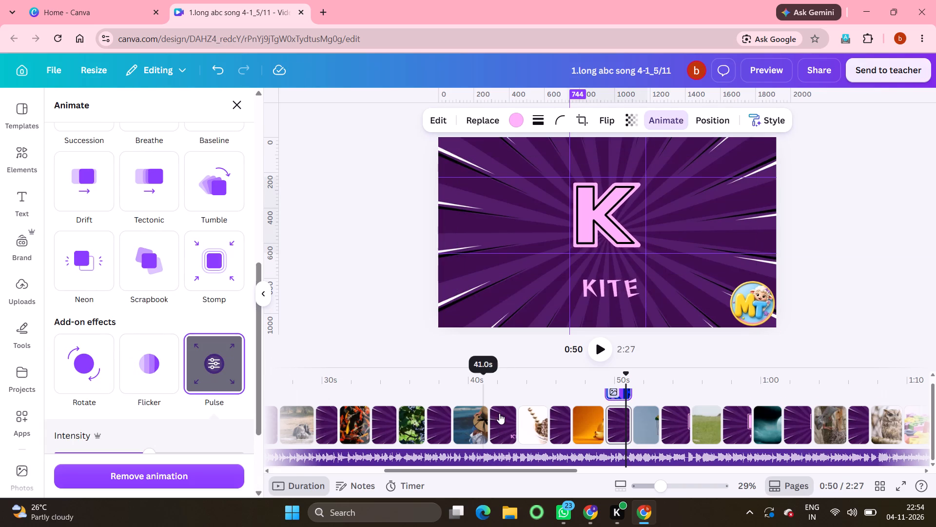
Apply the Pulse effect to the large letters L, M and N on the LION, MOON and NEST pages.
left_click(672, 424)
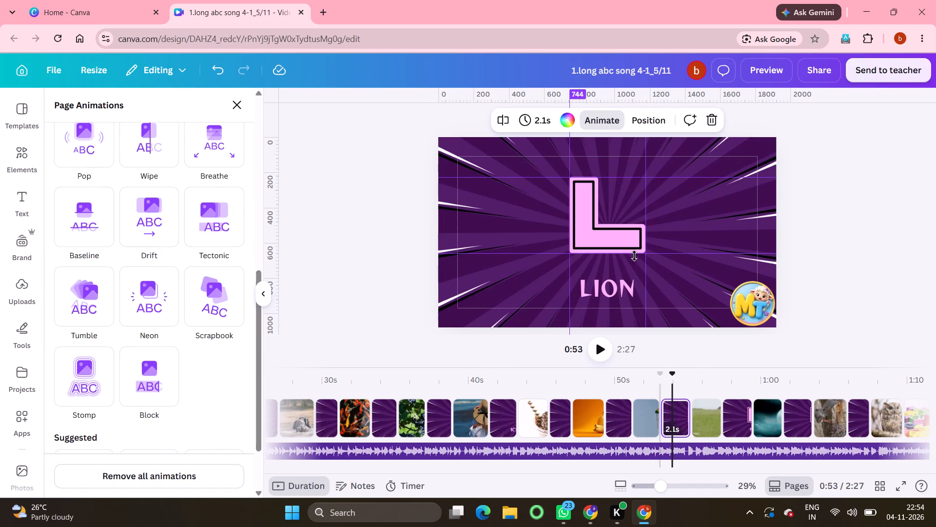
left_click(624, 242)
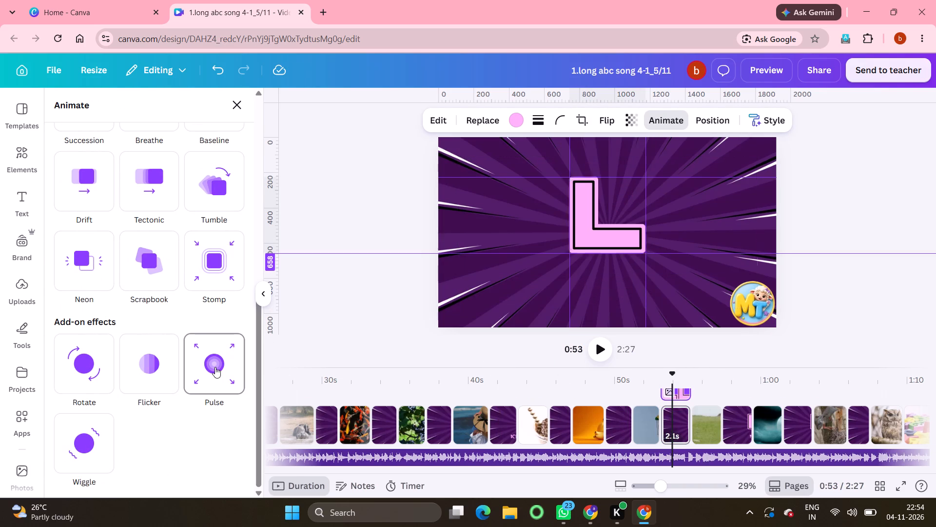
left_click(215, 367)
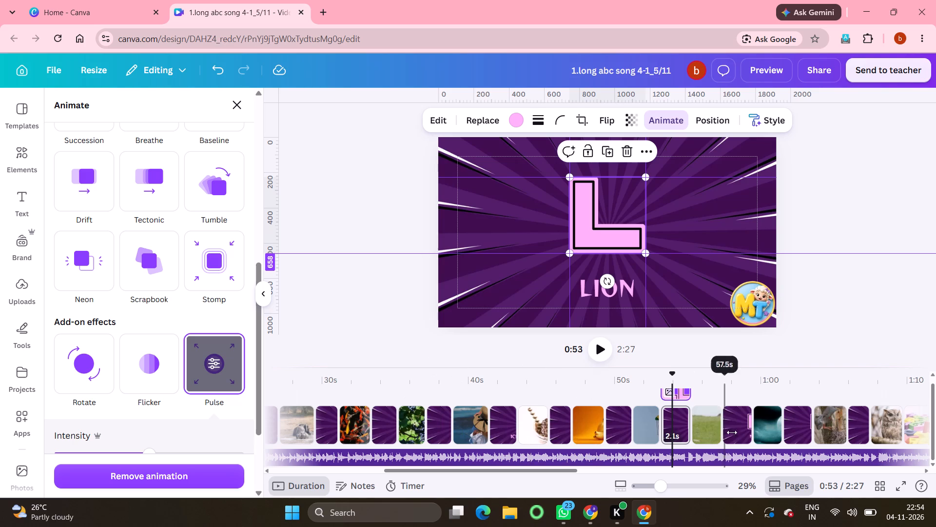
left_click(741, 424)
left_click(617, 228)
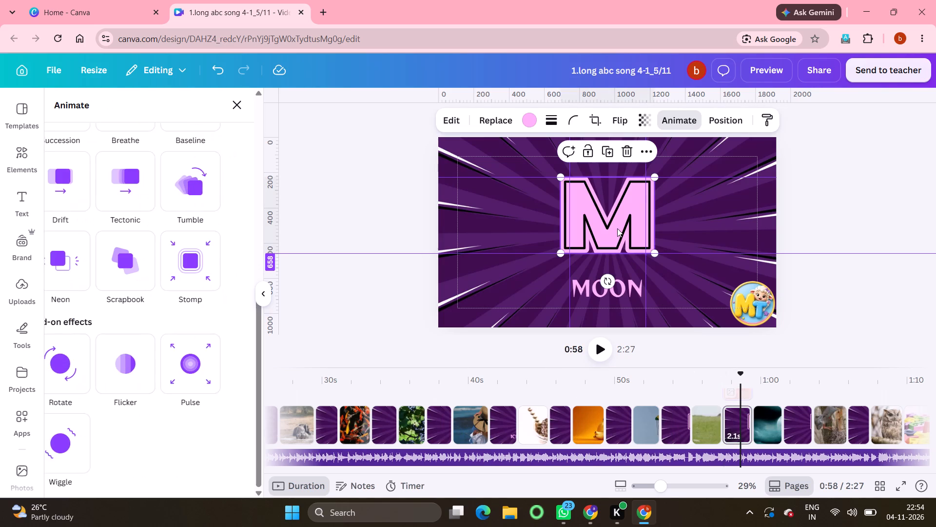
left_click(218, 372)
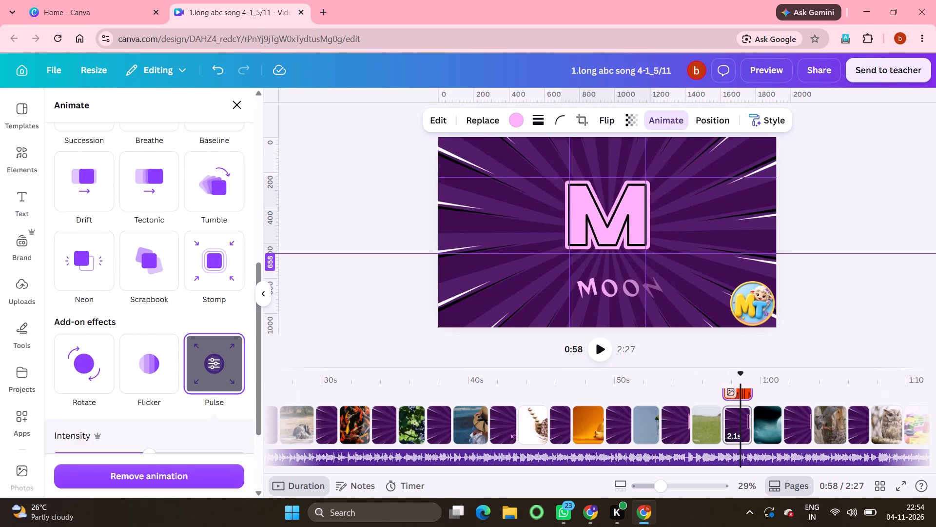
left_click(797, 430)
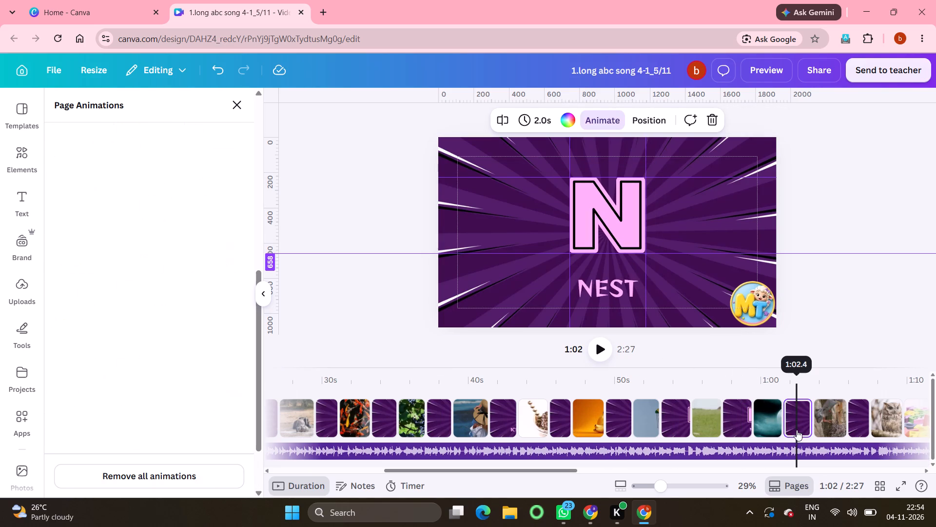
left_click(606, 235)
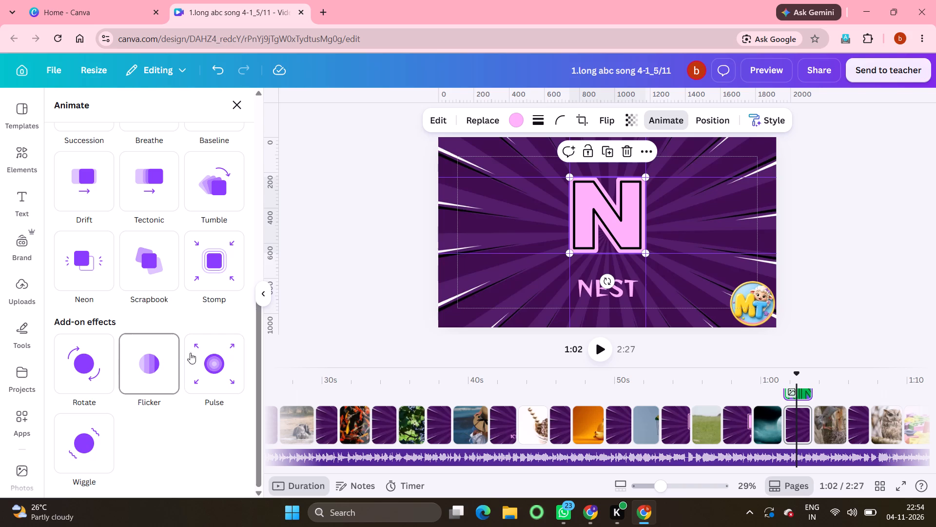
left_click(213, 355)
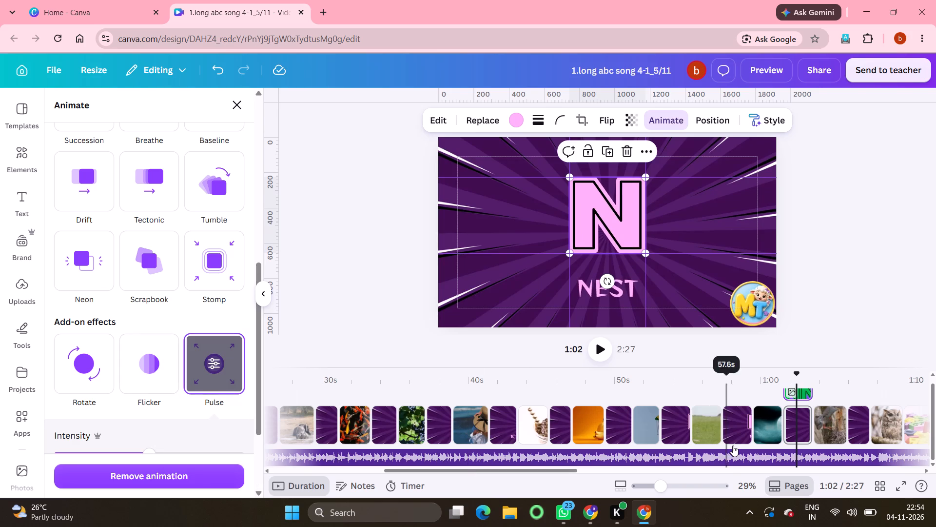
Apply the Pulse effect to the large letters O, P and Q on the OWL, PENGUIN and QUEEN pages.
scroll(733, 446, "left", 6)
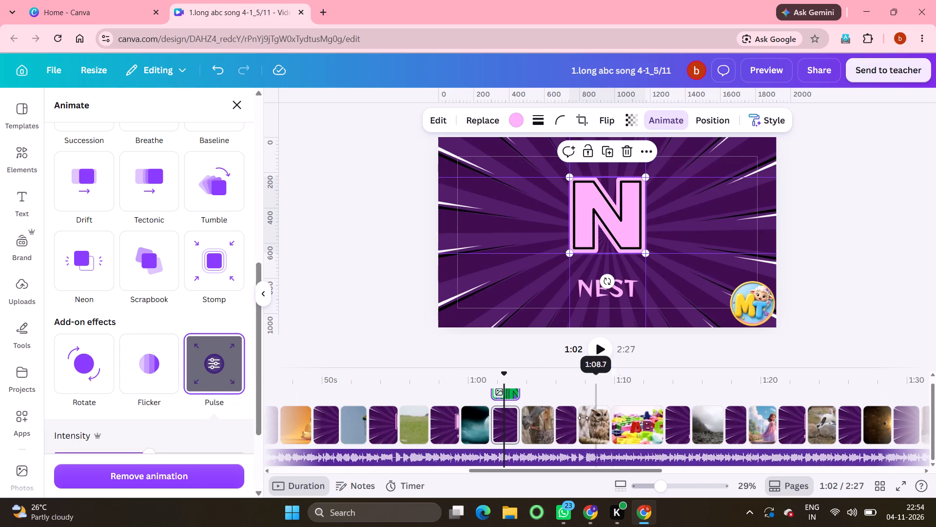
left_click(565, 425)
left_click(635, 241)
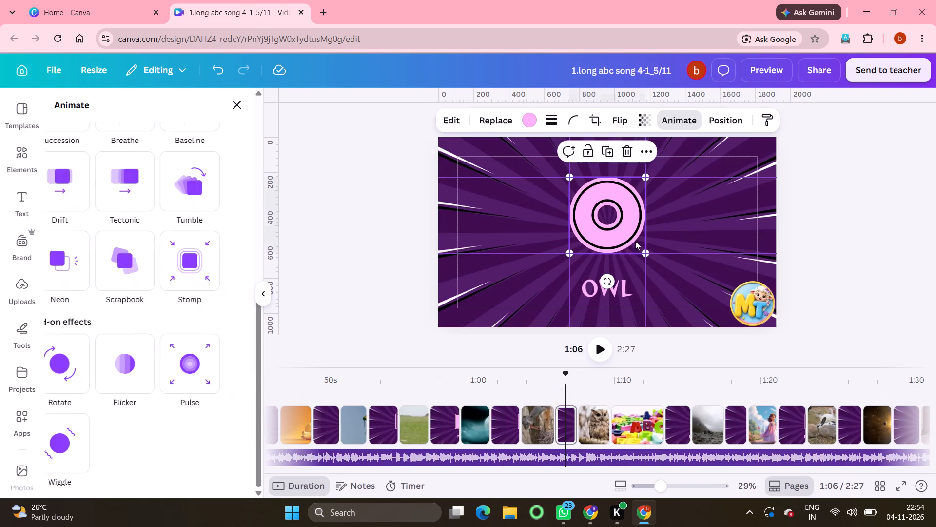
left_click(223, 367)
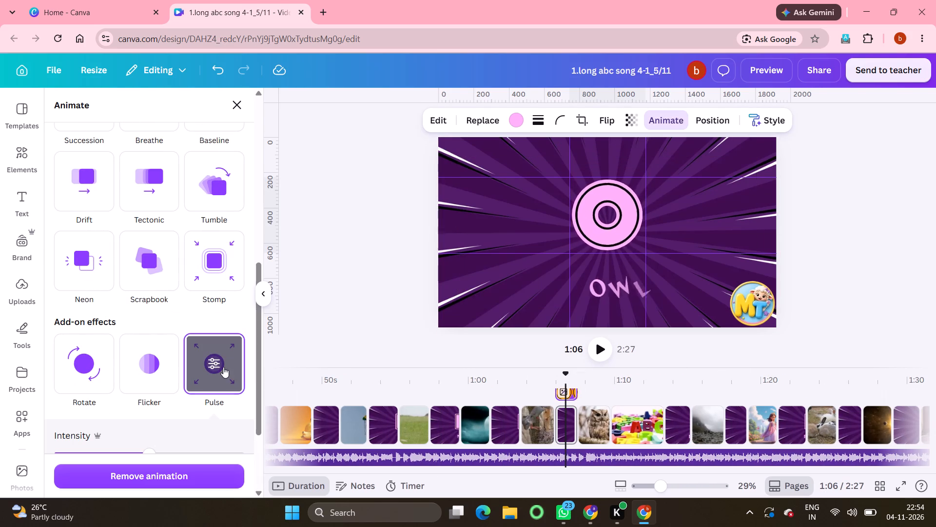
left_click(673, 429)
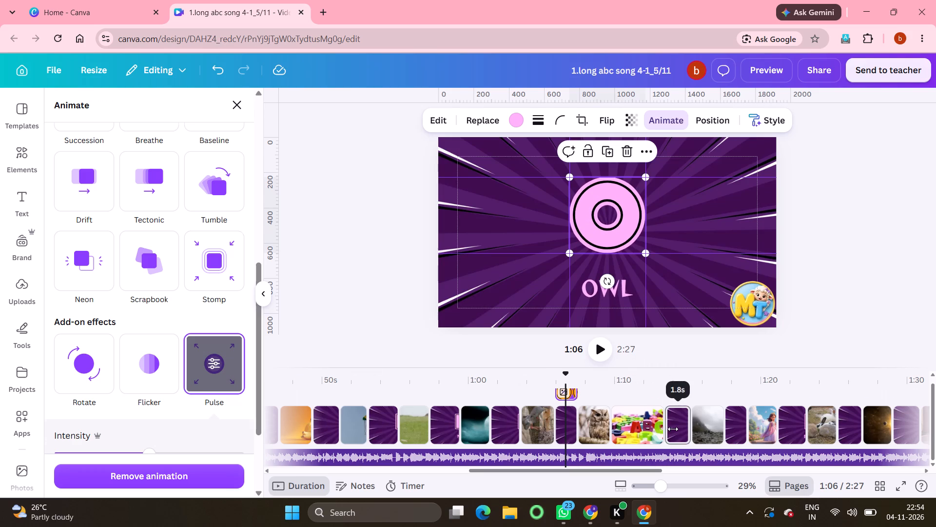
left_click(624, 233)
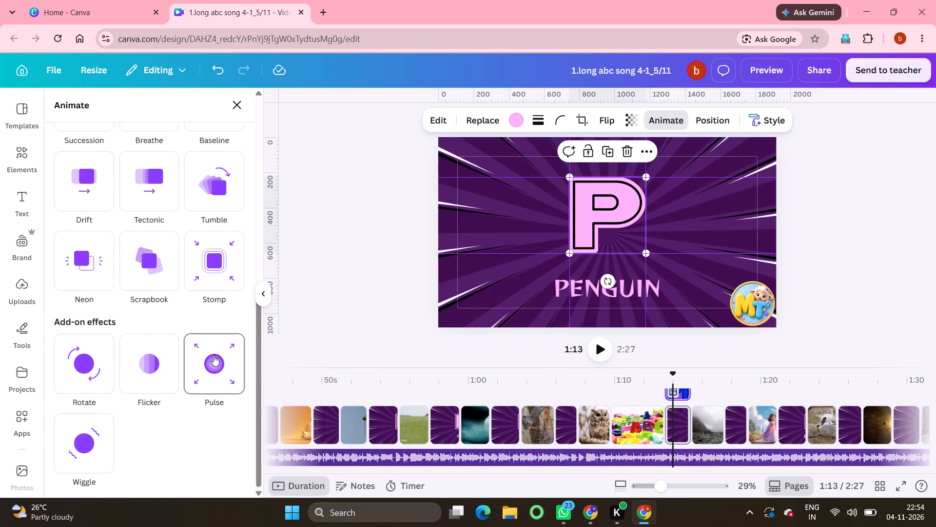
left_click(206, 363)
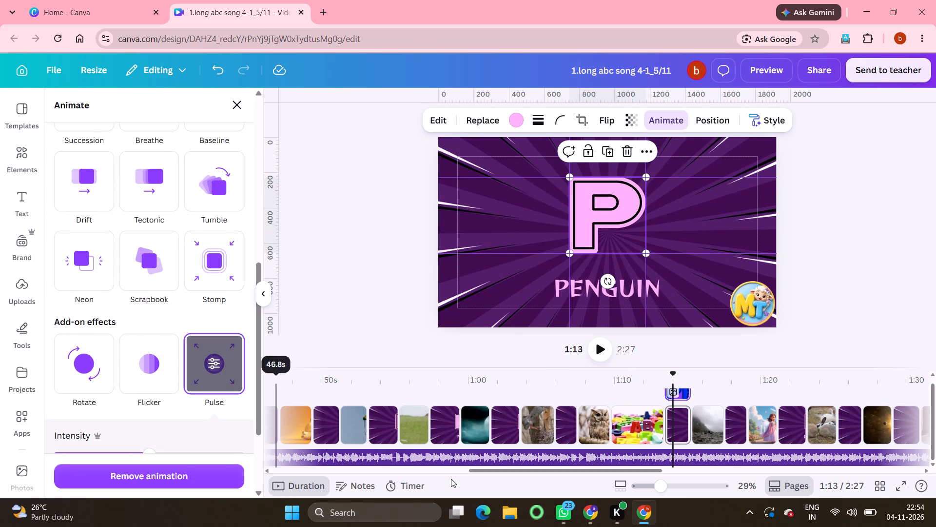
left_click(741, 424)
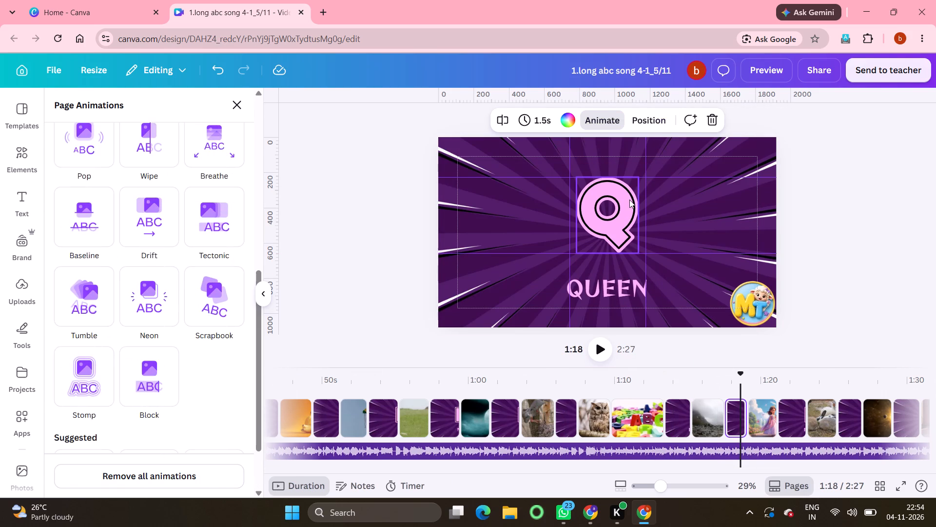
left_click(629, 200)
left_click(213, 363)
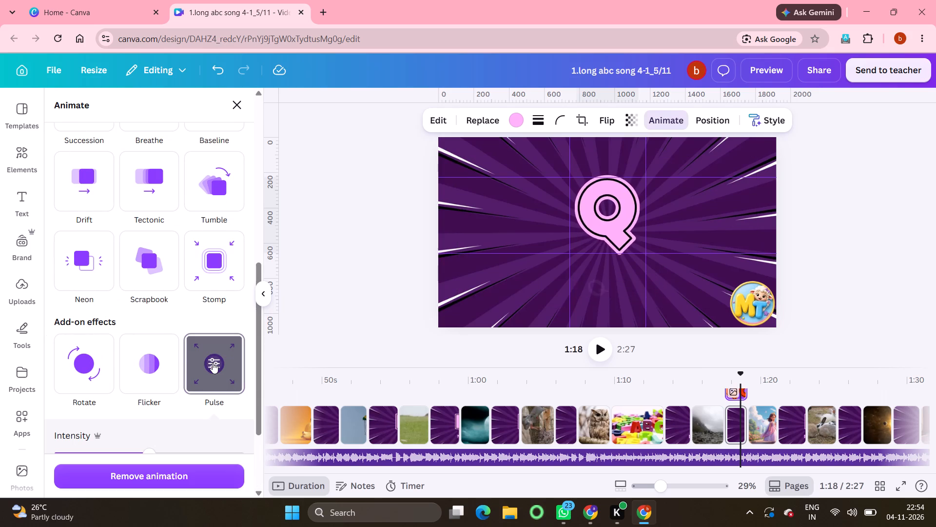
Apply the Pulse effect to the large letters R, S and T on the RABBIT, SUN and TRAIN pages.
left_click(799, 428)
left_click(638, 242)
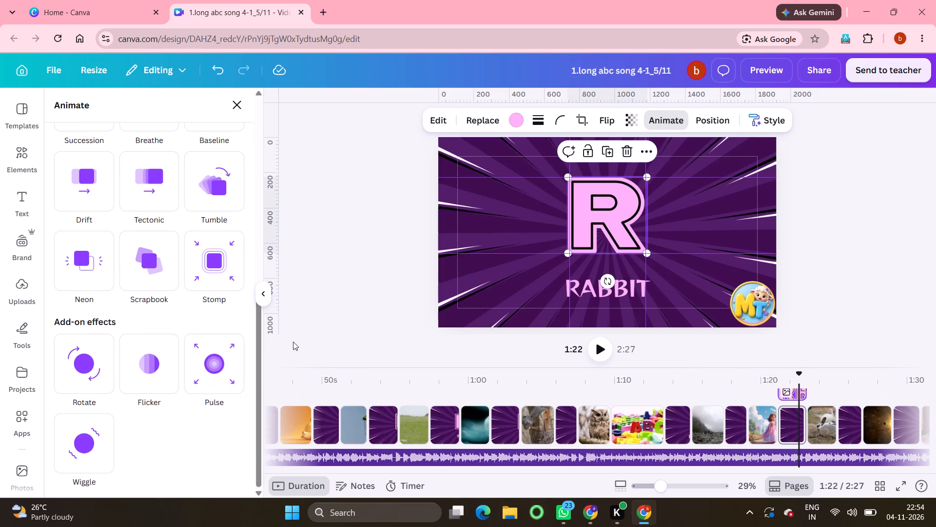
left_click(231, 373)
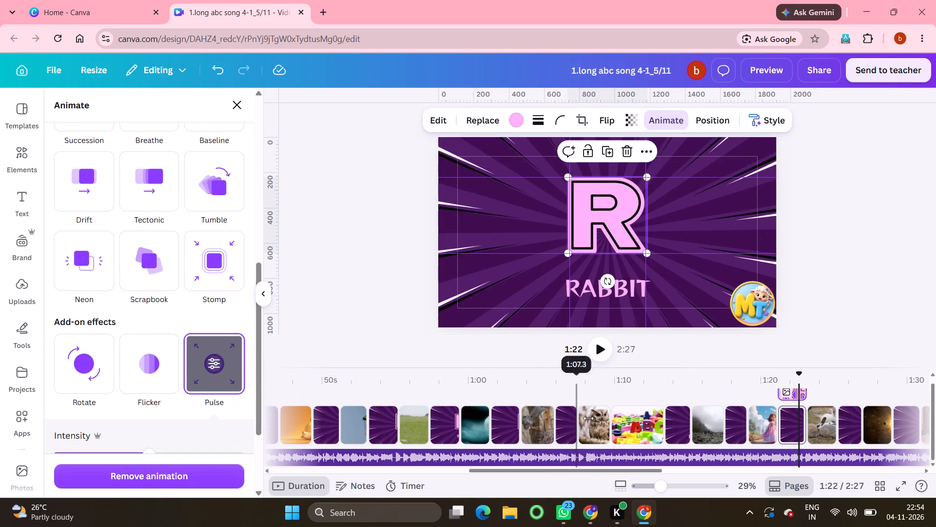
scroll(588, 418, "left", 7)
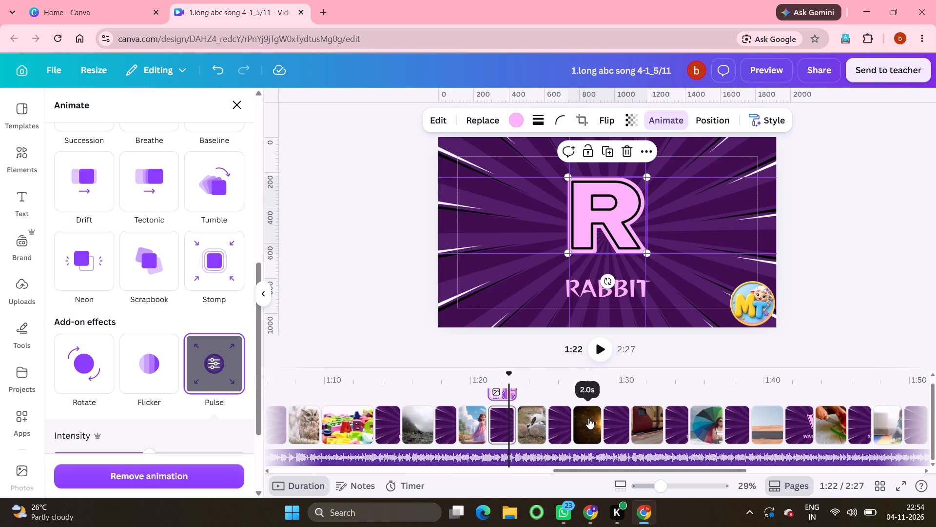
left_click(561, 424)
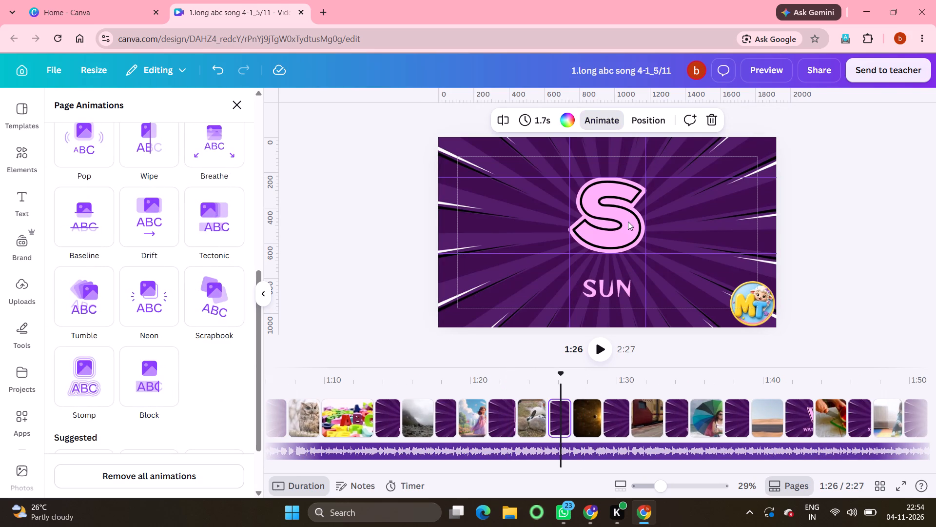
left_click(628, 222)
left_click(220, 369)
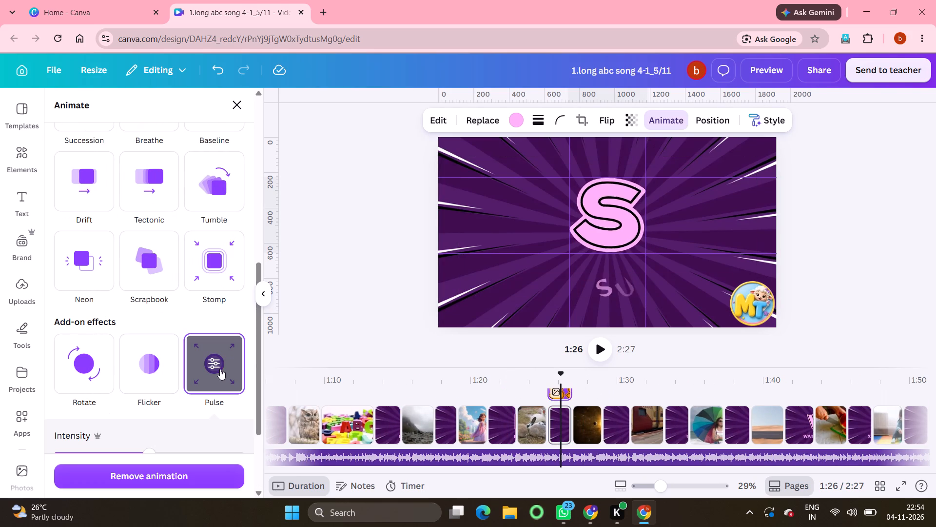
left_click(617, 425)
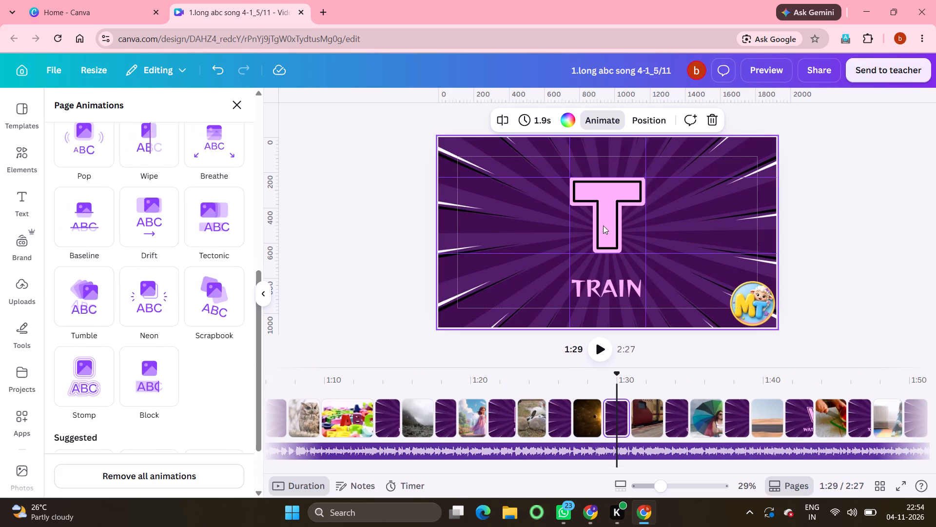
left_click(602, 218)
left_click(217, 377)
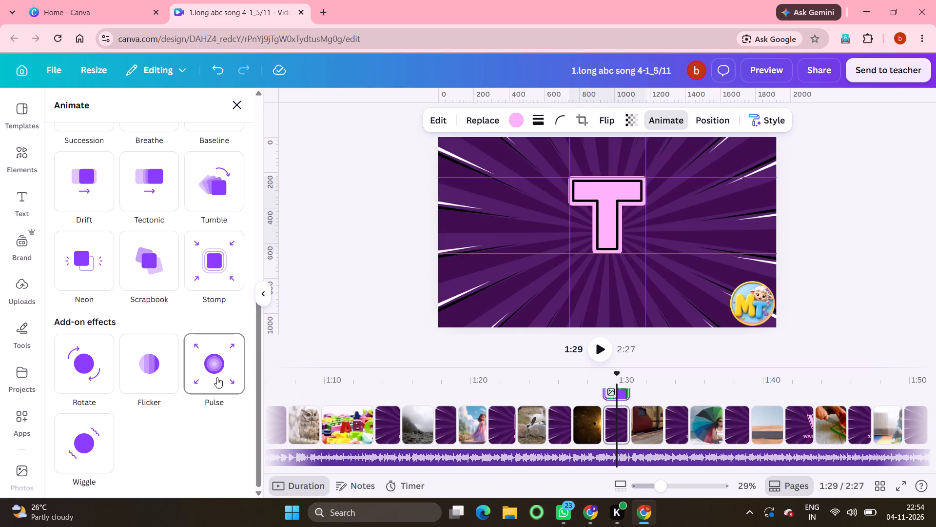
Apply the Pulse effect to the large letters U and V on the UMBRELLA and VAN pages.
left_click(679, 428)
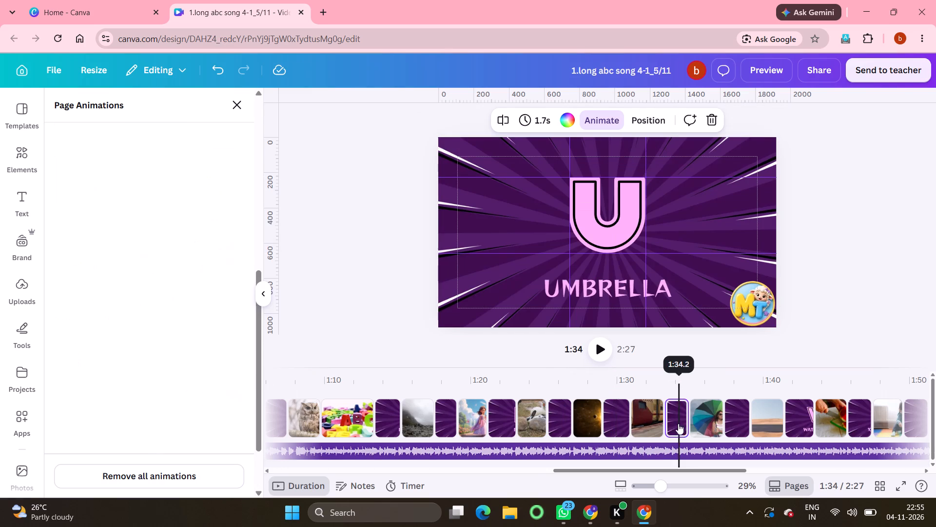
left_click(609, 222)
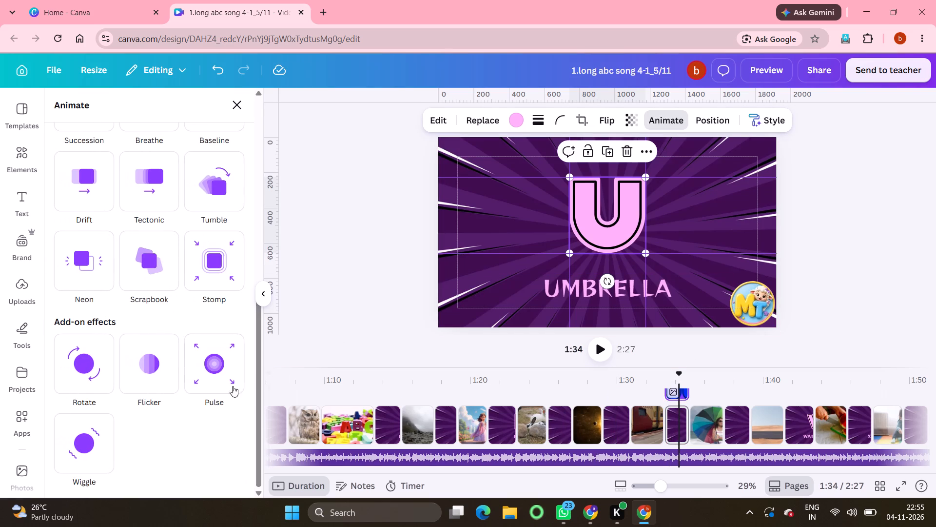
left_click(219, 372)
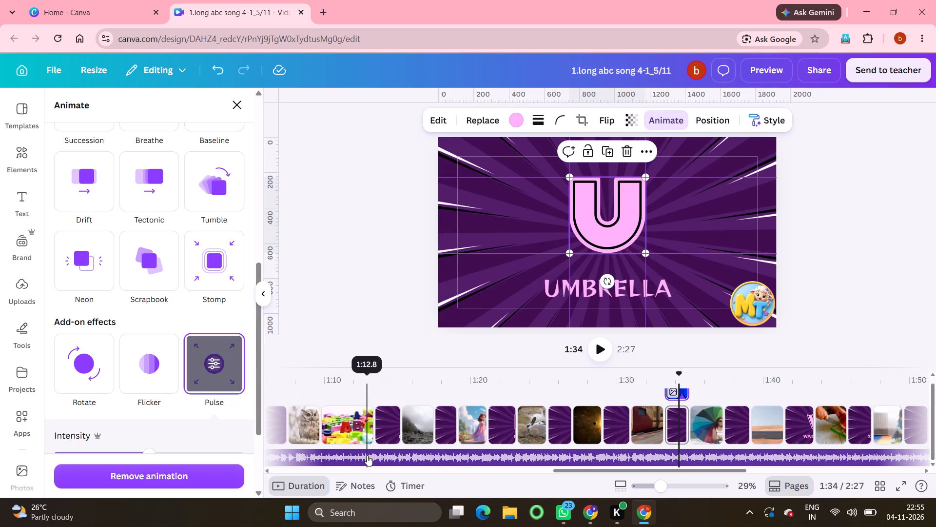
left_click(738, 424)
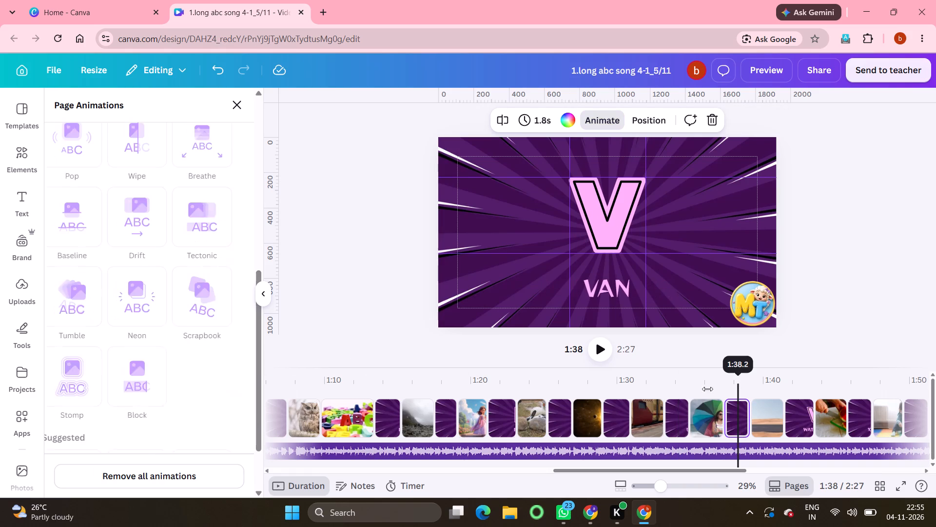
left_click(609, 242)
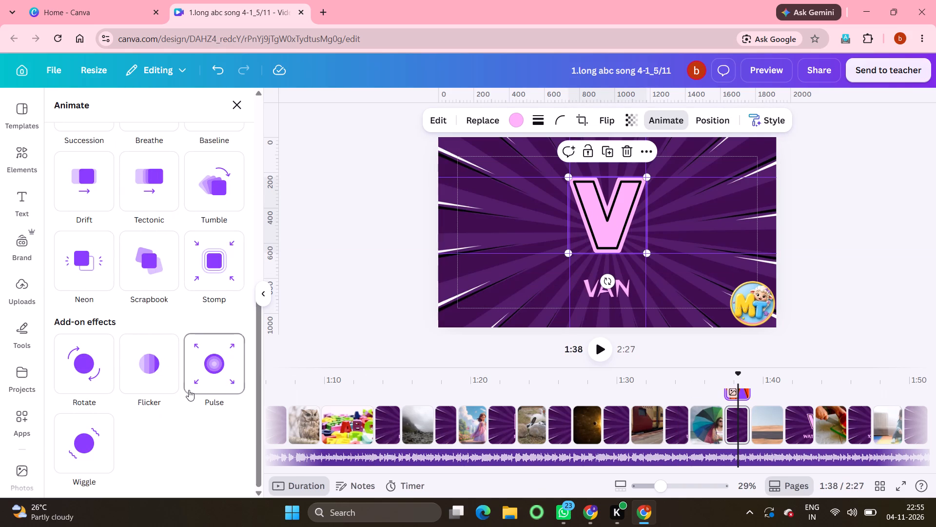
left_click(227, 365)
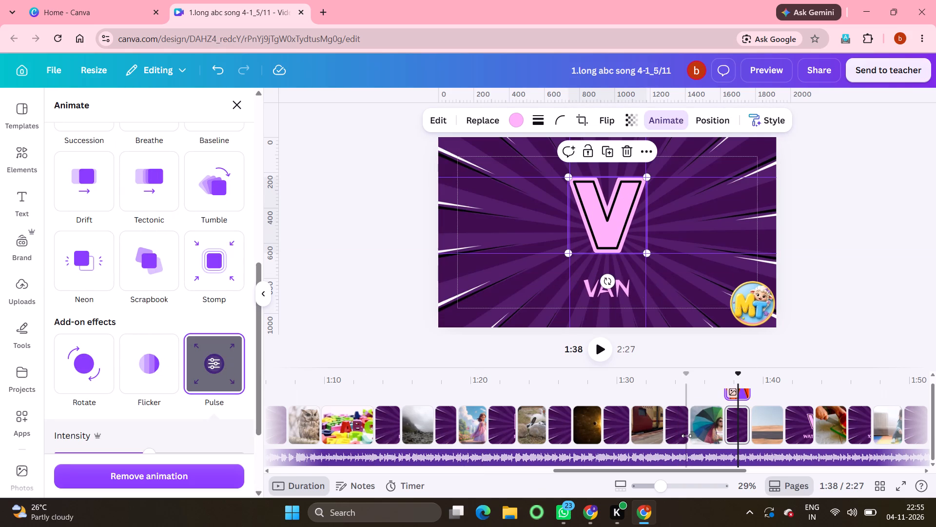
Apply the Pulse effect to the large letters W and X on the WATERMILON and XYLOPHONE pages.
left_click(805, 429)
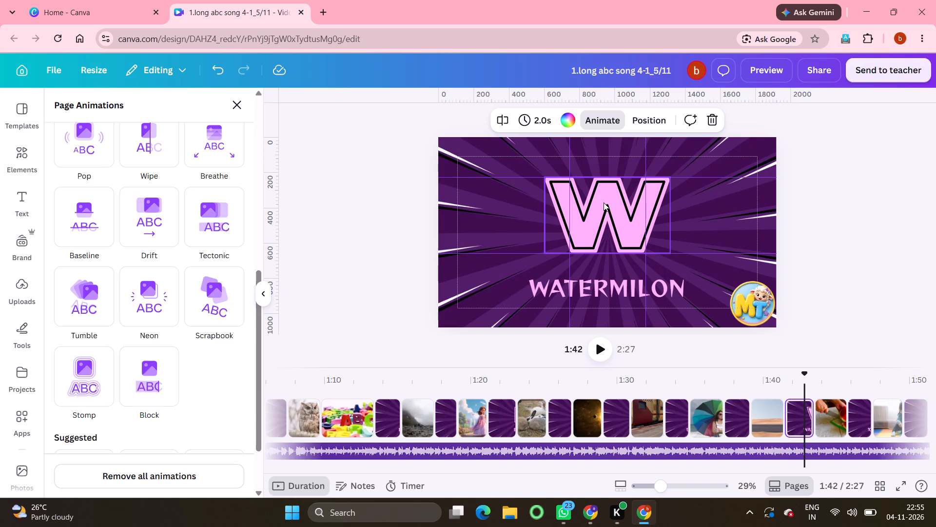
left_click(604, 203)
left_click(201, 367)
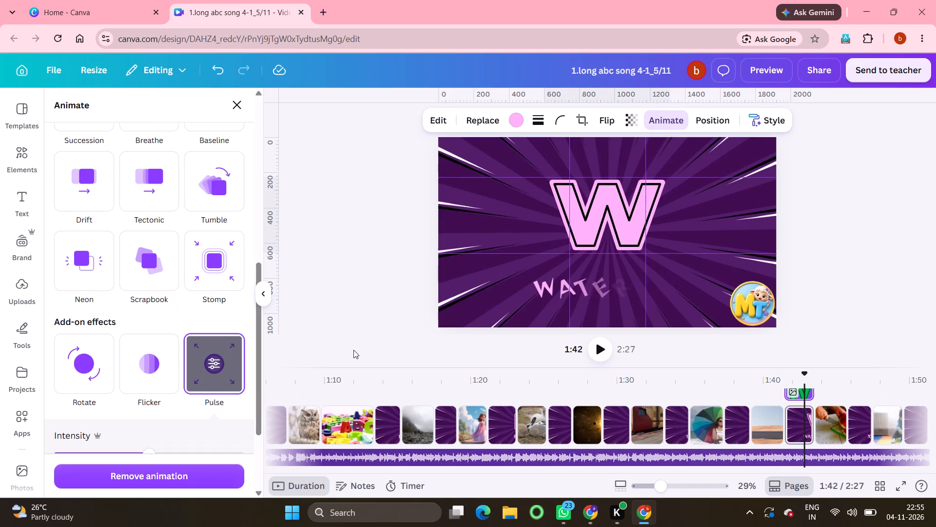
left_click(858, 423)
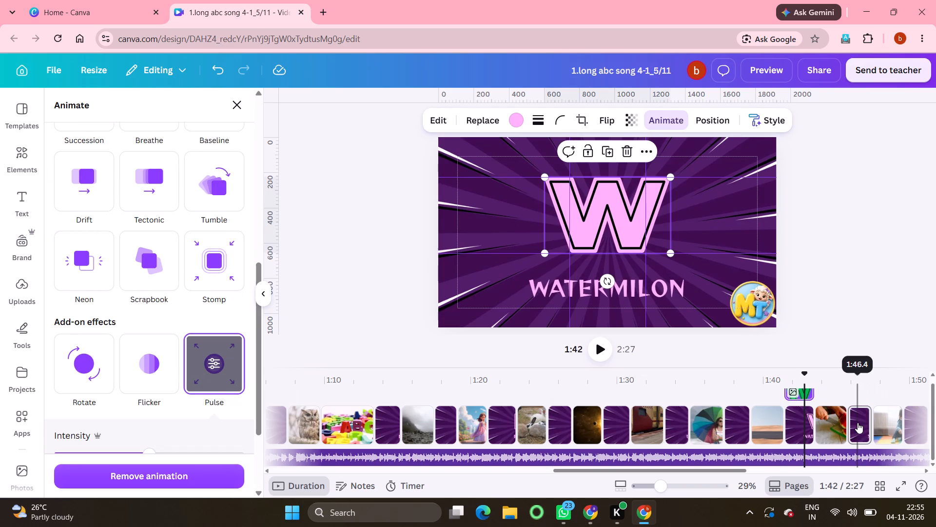
left_click(614, 212)
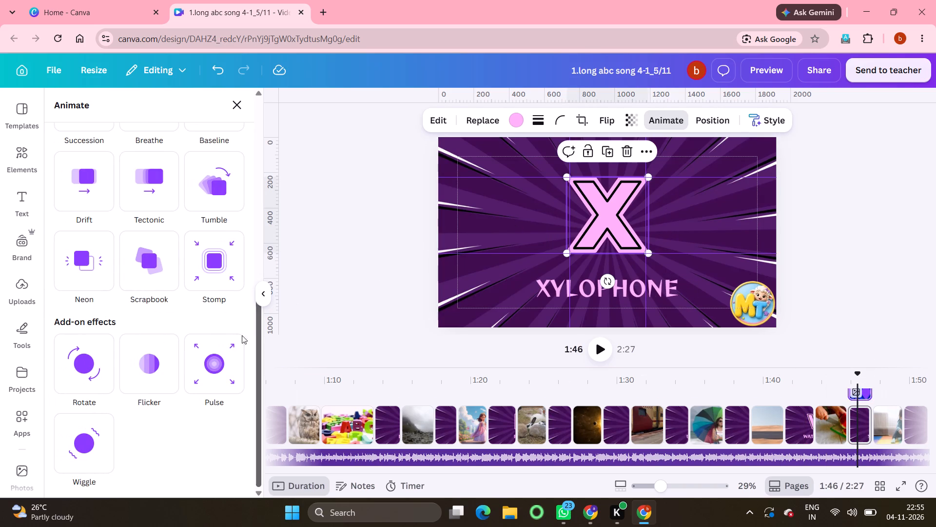
left_click(223, 348)
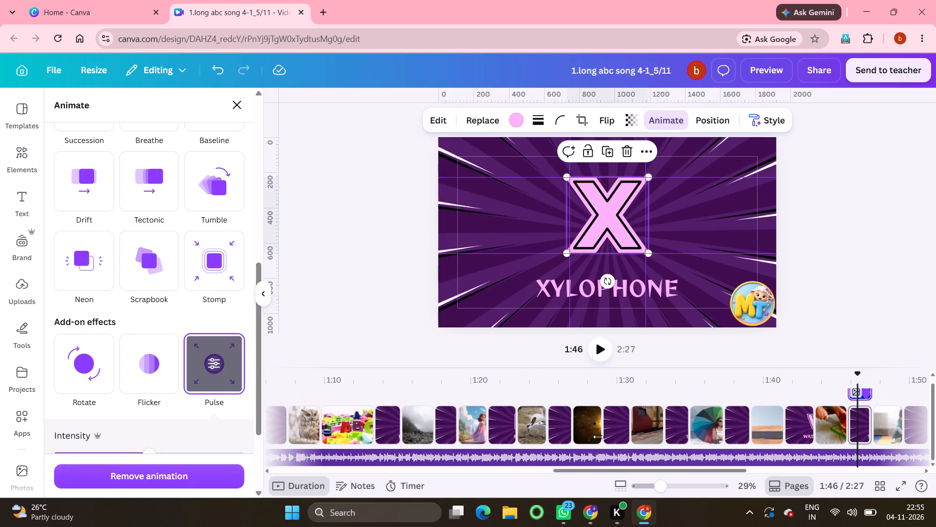
scroll(602, 438, "left", 4)
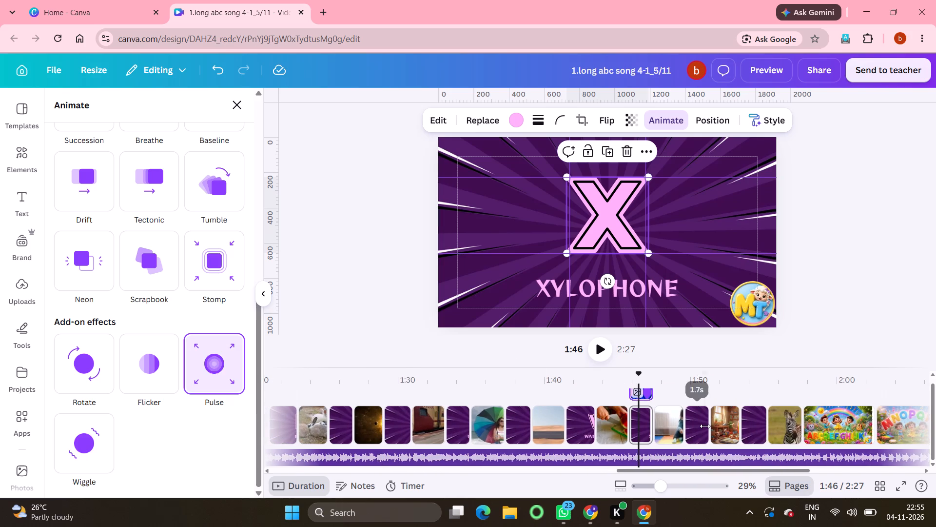
Apply the Pulse effect to the large letters Y and Z on the YO-YO and ZEBRA pages.
left_click(705, 426)
left_click(626, 238)
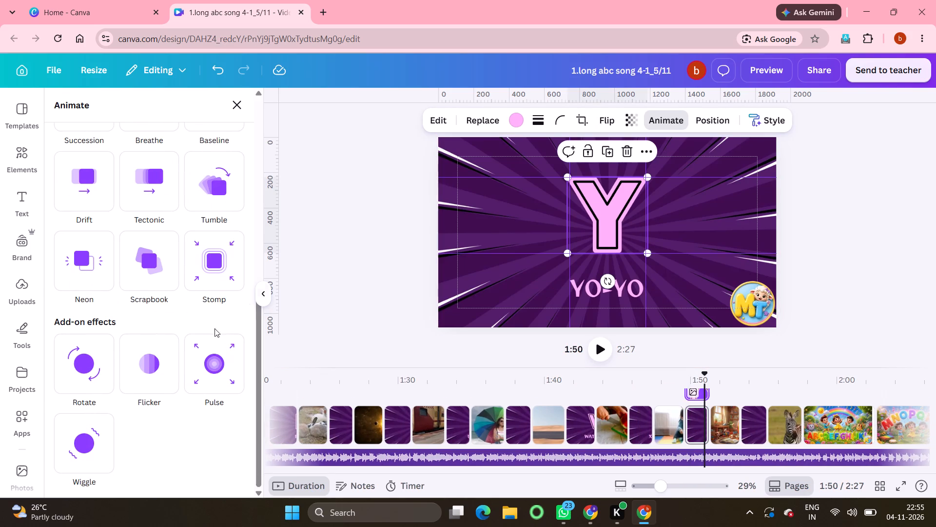
left_click(216, 367)
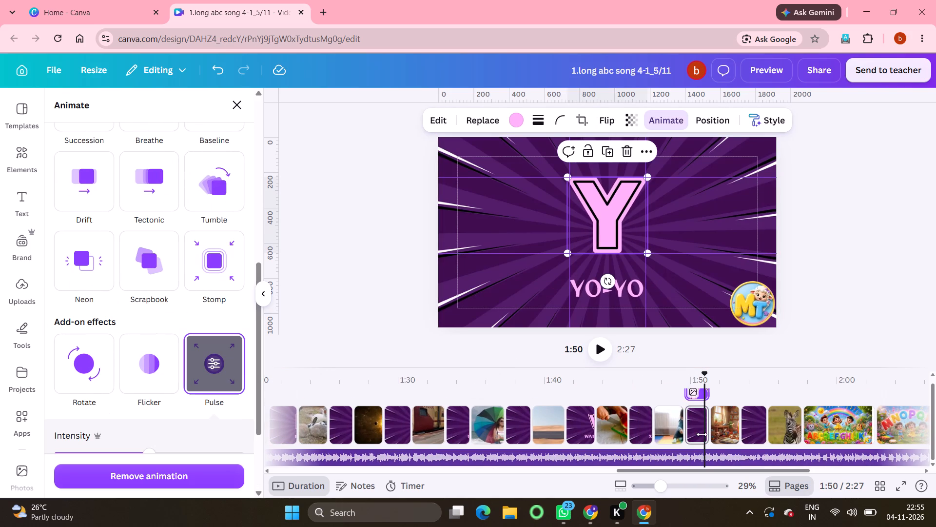
left_click(755, 429)
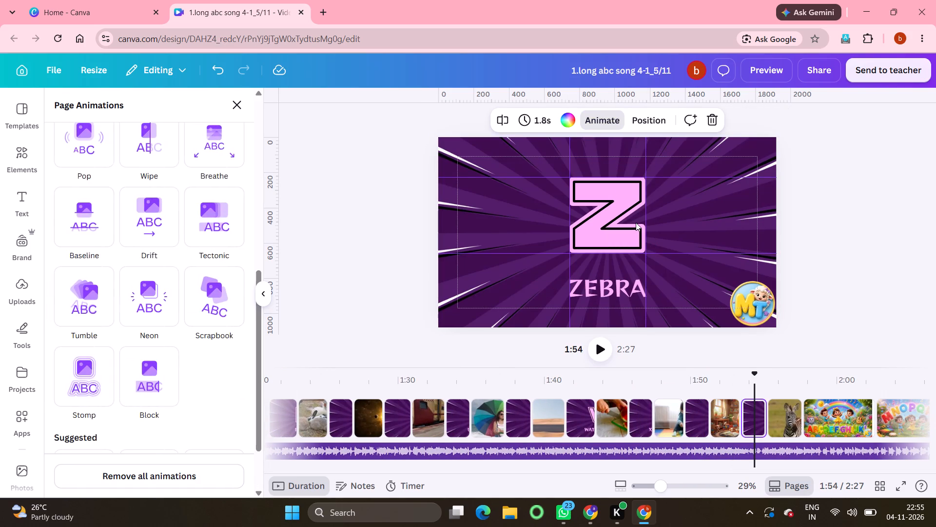
left_click(636, 223)
left_click(217, 365)
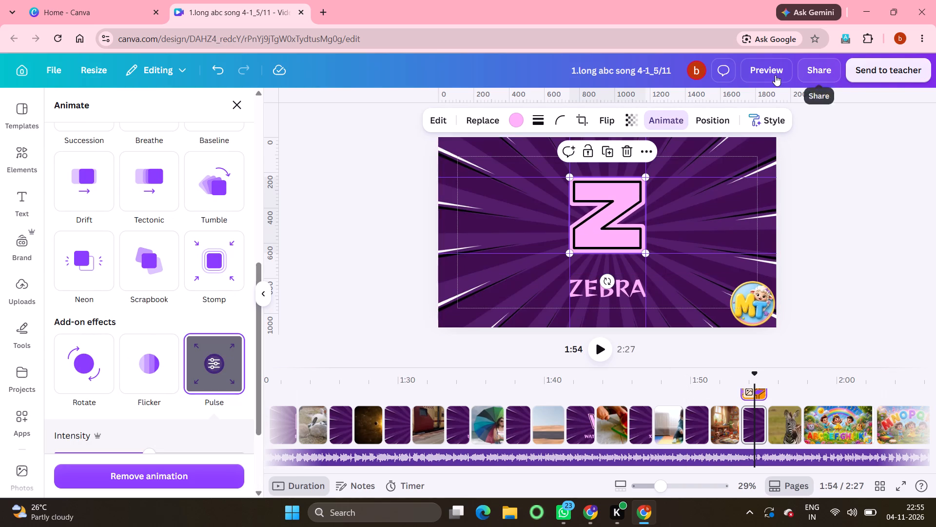
Preview the whole ABC song video in full screen from the beginning.
left_click(763, 71)
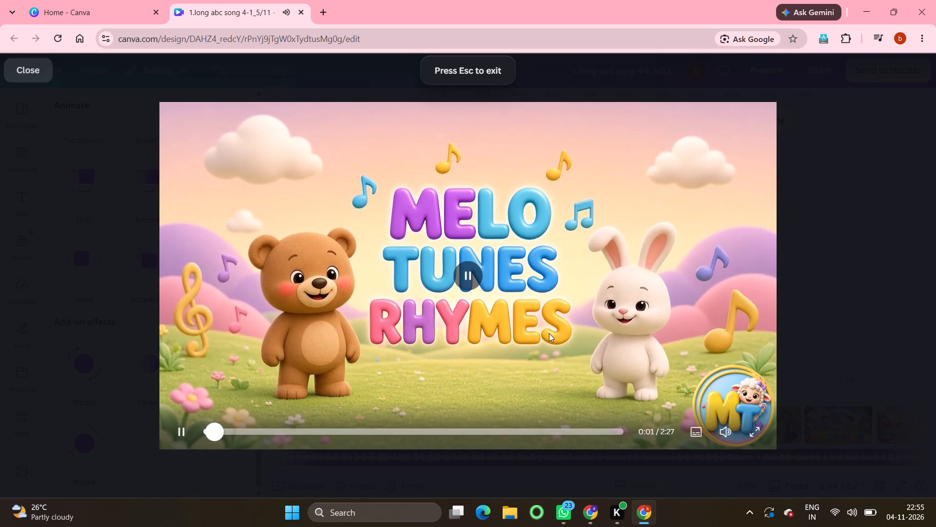
left_click(758, 435)
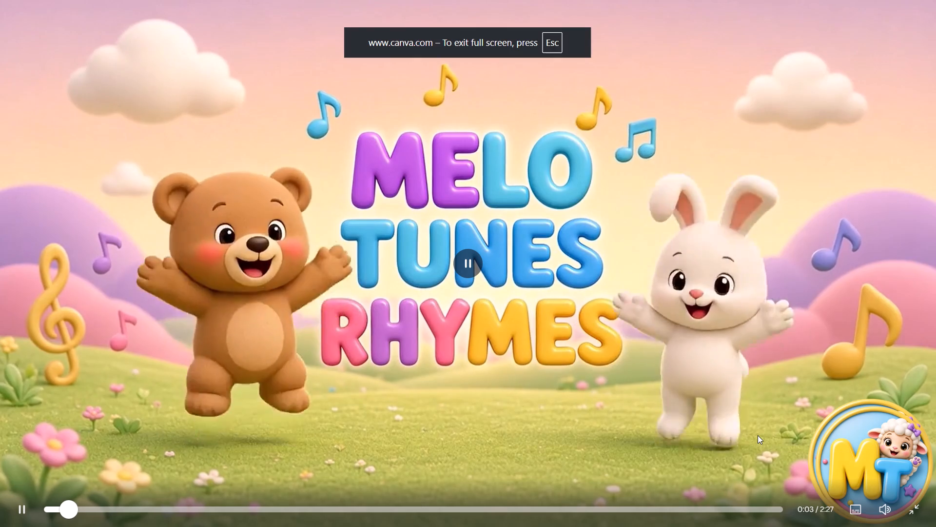
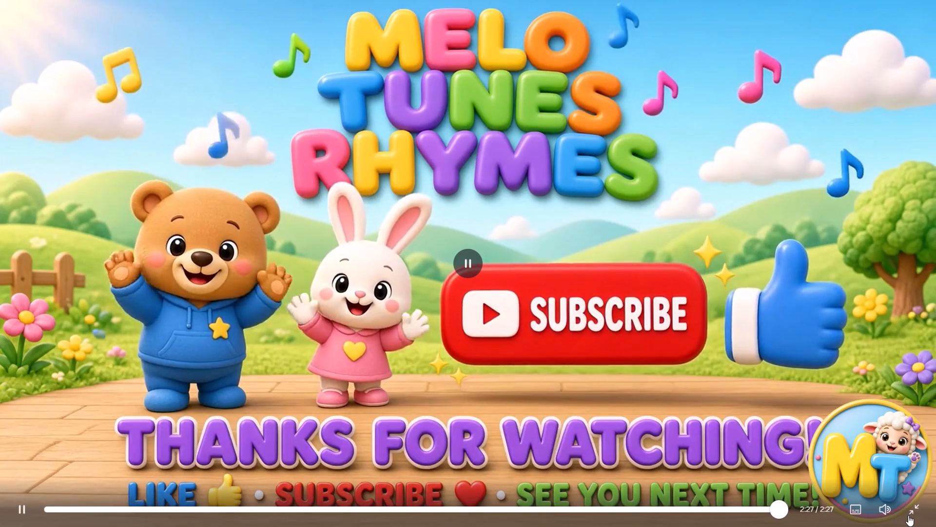
Exit full screen and close the finished video preview to return to the editor.
left_click(908, 515)
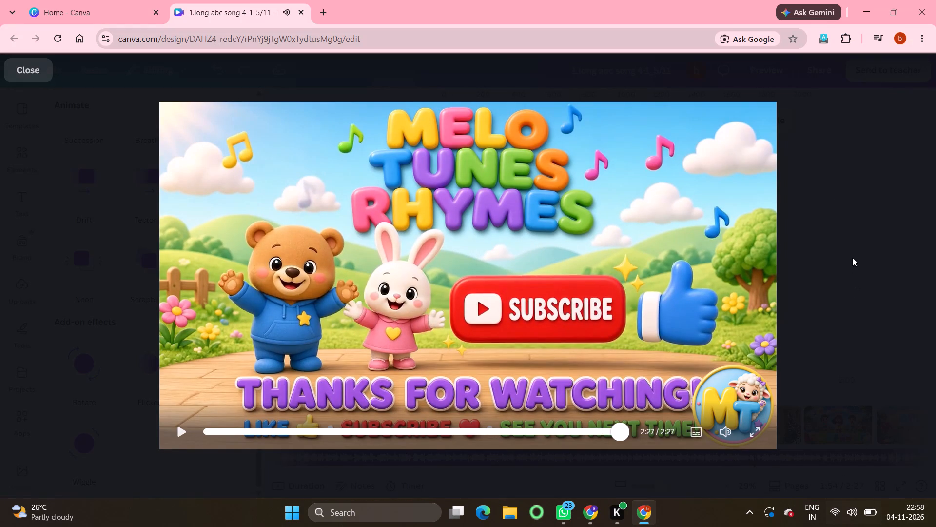
left_click(25, 74)
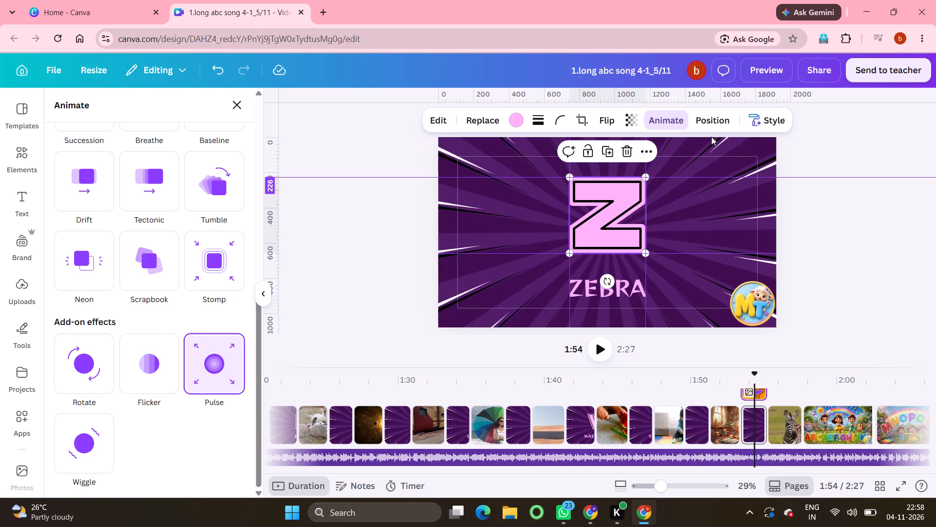
Open the download options for the finished ABC song video.
left_click(826, 69)
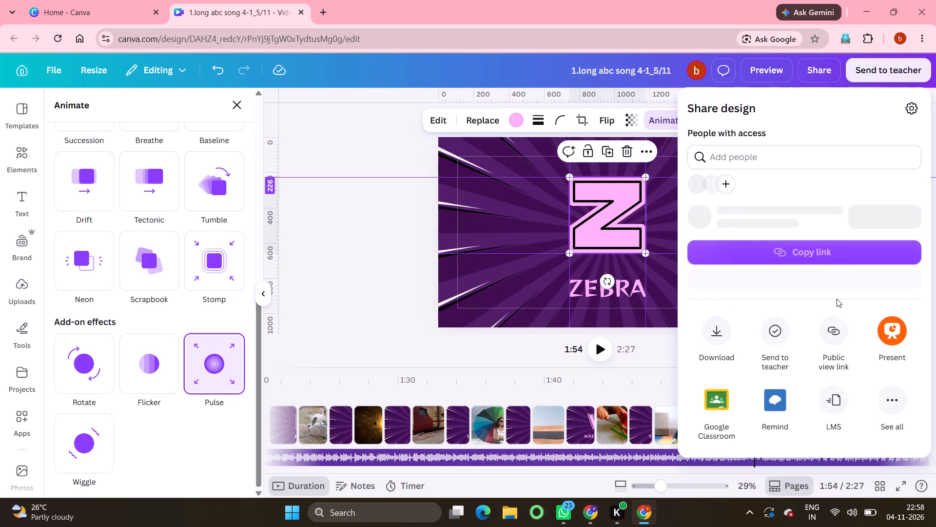
left_click(715, 354)
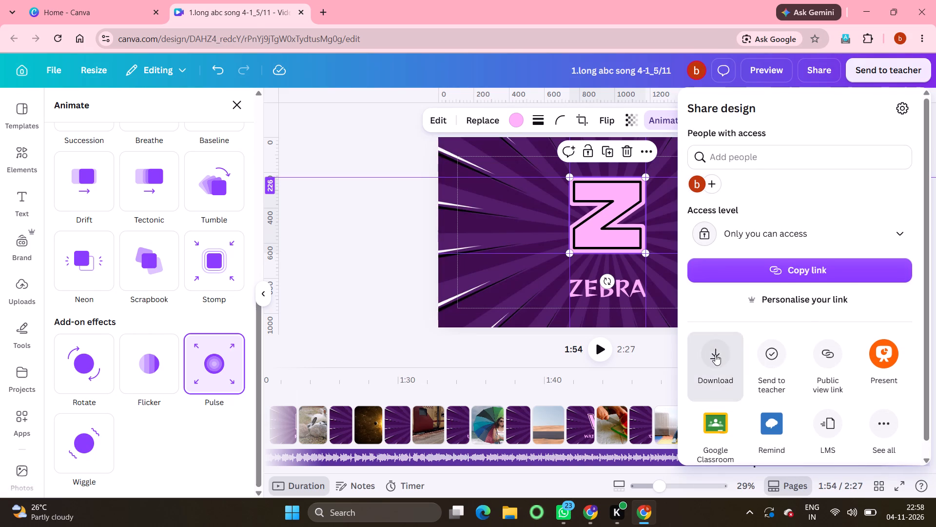